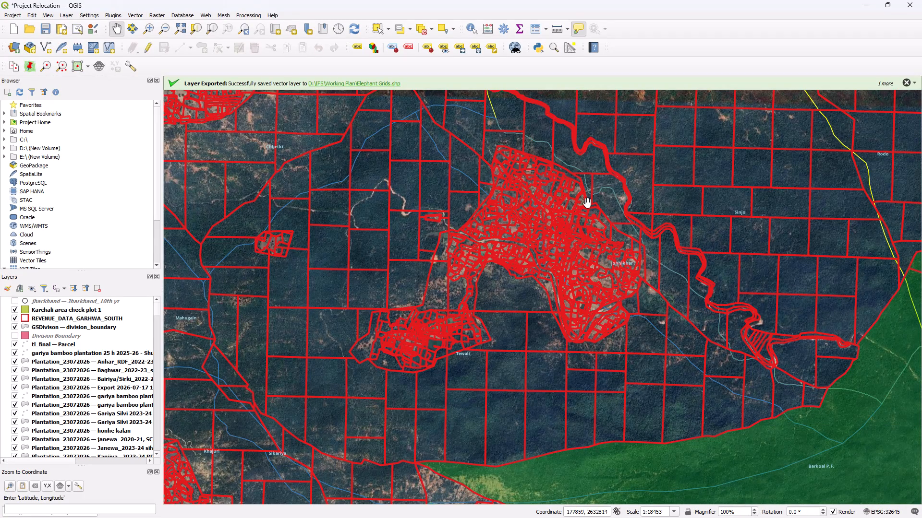
Switch to the Plots CR workbook in Excel and examine the cadastral plot numbers and areas from Rodo village onward.
key("alt+Tab")
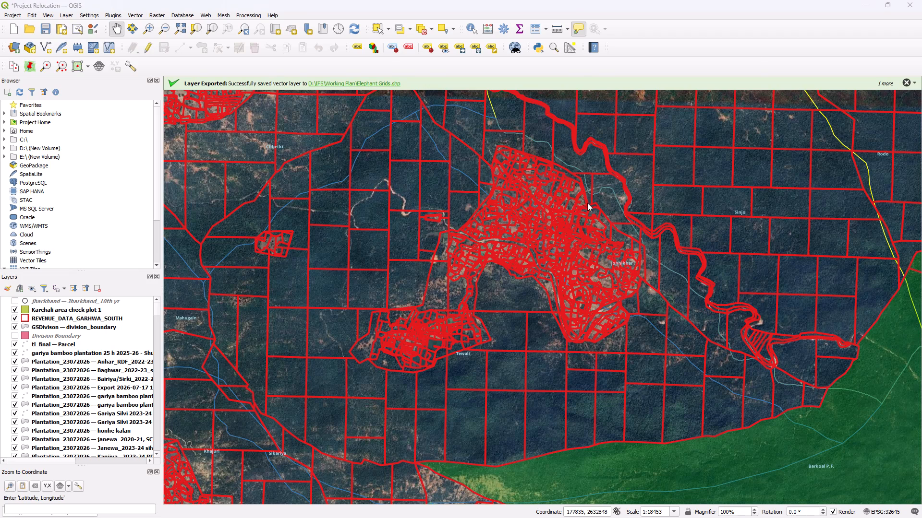
left_click(628, 156, "alt")
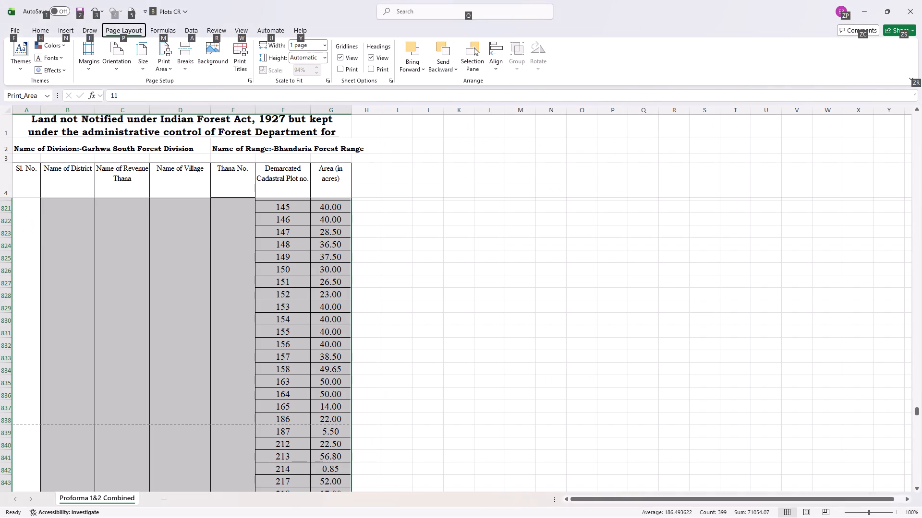
scroll(246, 517, "up", 3)
left_click(417, 302)
scroll(378, 310, "up", 9)
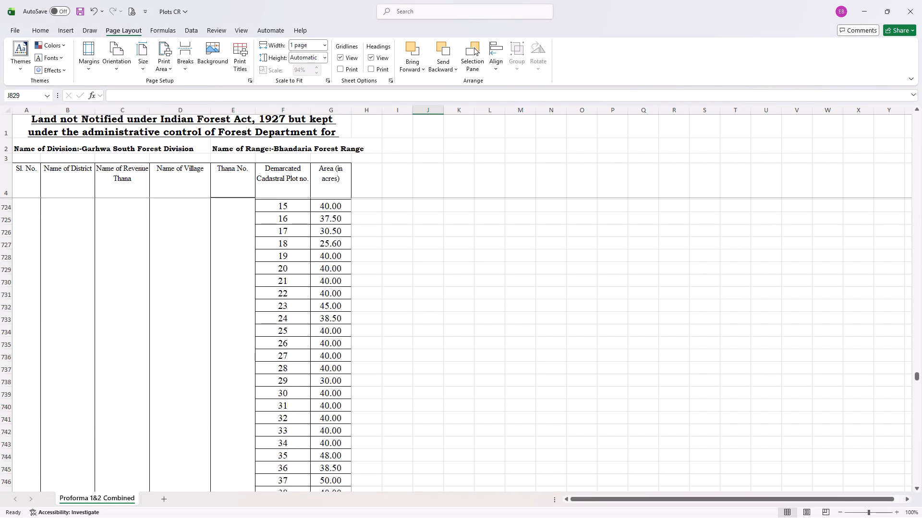
scroll(375, 313, "up", 5)
scroll(375, 313, "down", 2)
scroll(239, 329, "up", 2)
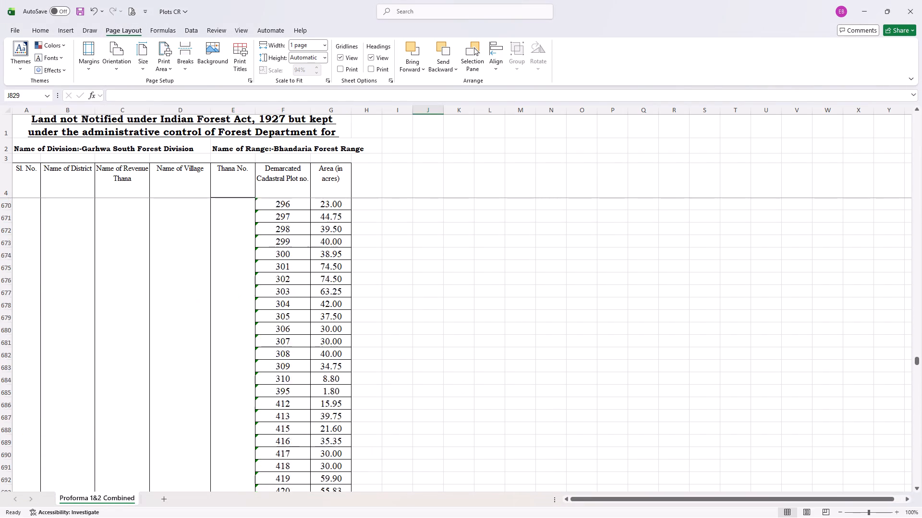
scroll(239, 329, "up", 11)
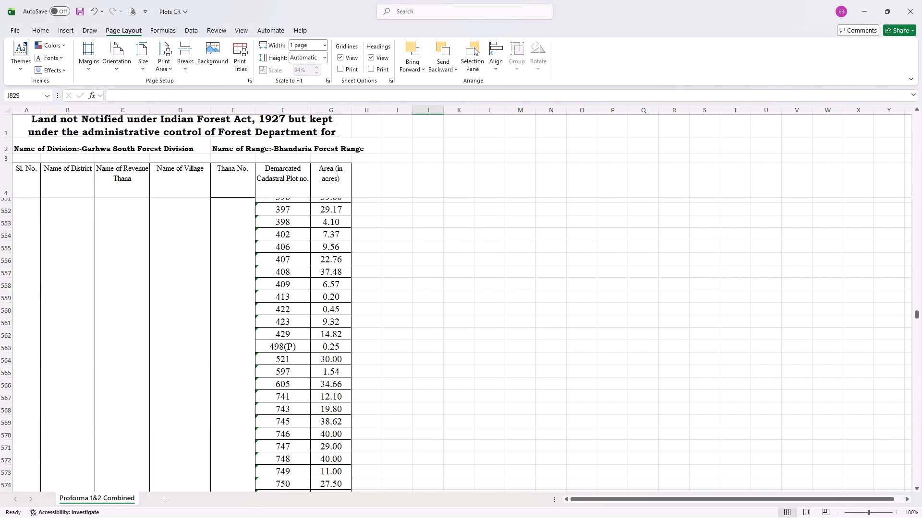
scroll(239, 328, "up", 6)
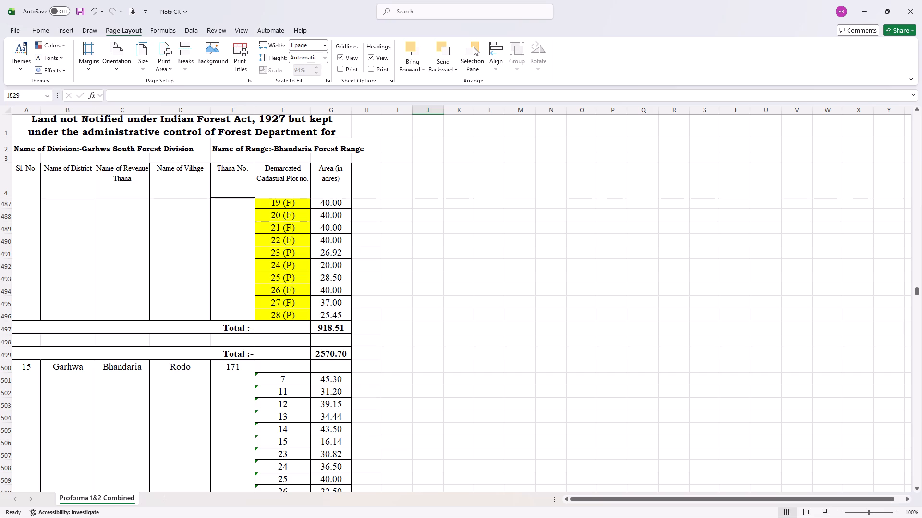
scroll(284, 351, "down", 17)
scroll(284, 351, "down", 6)
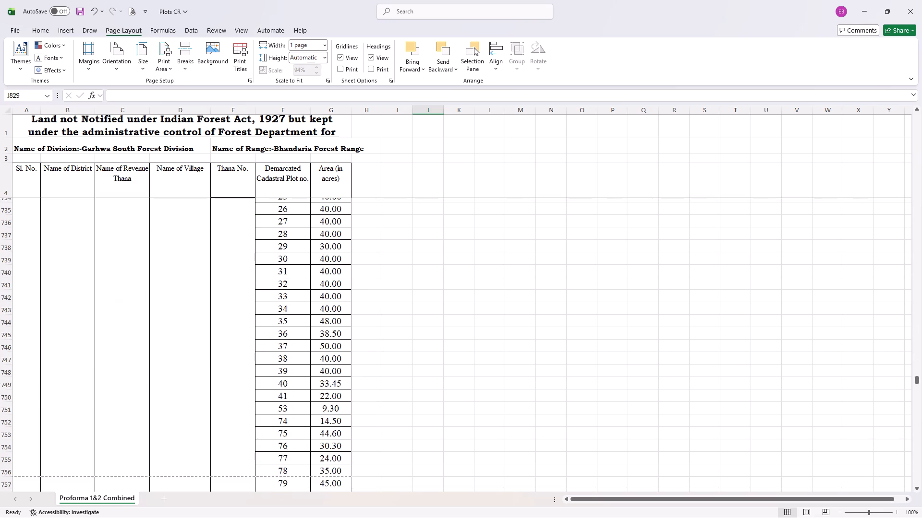
scroll(284, 351, "down", 12)
Look back through the earlier village sections of the plot list, past Rodo, Ramar and Manjri up to Sinjo.
scroll(284, 351, "up", 7)
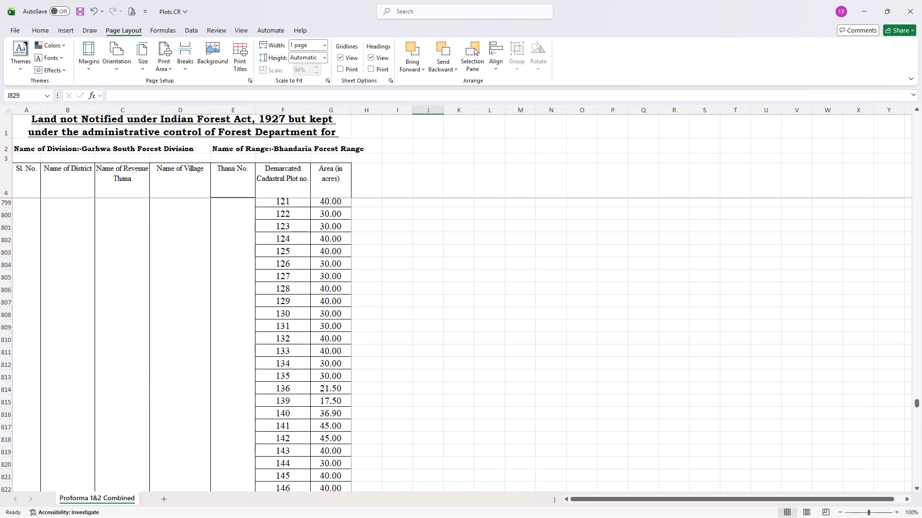
scroll(284, 351, "up", 20)
scroll(284, 351, "up", 7)
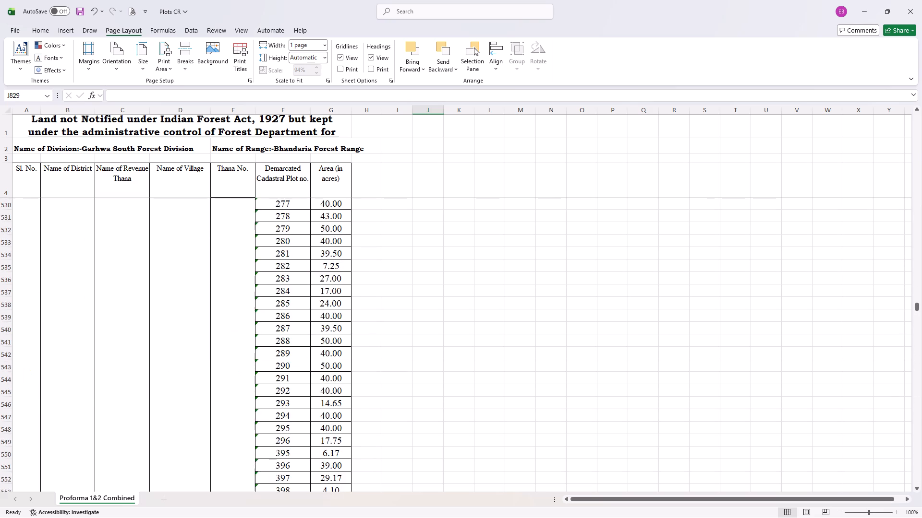
scroll(284, 351, "up", 2)
scroll(284, 351, "down", 2)
scroll(284, 351, "up", 10)
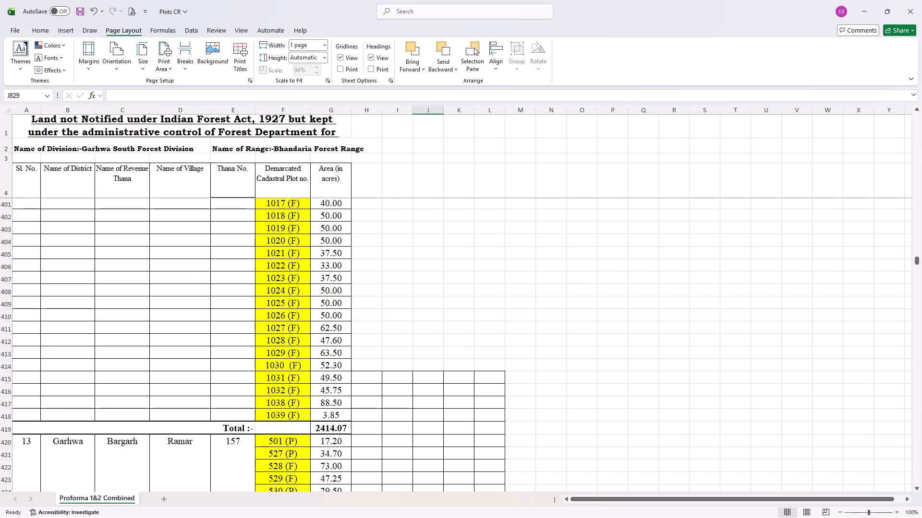
scroll(284, 351, "up", 17)
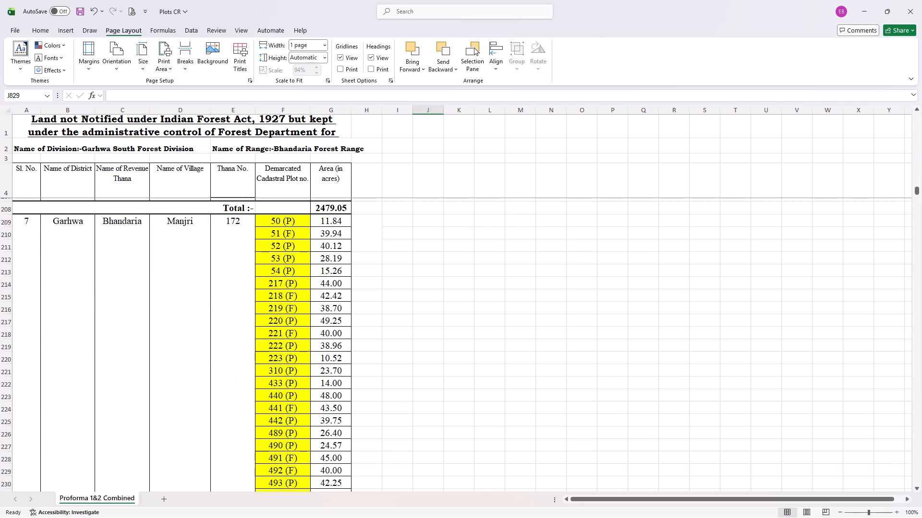
scroll(284, 351, "up", 7)
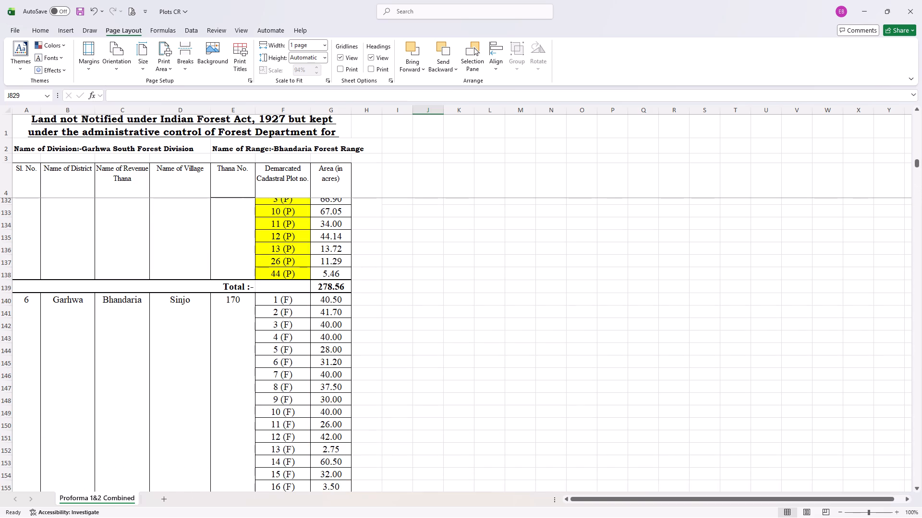
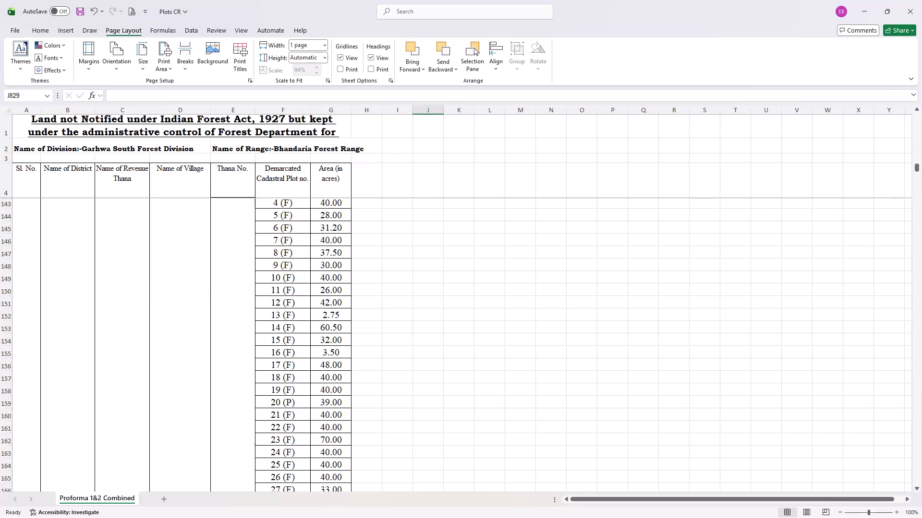
Append the " (P)" suffix from plot 44 to plot numbers 192 and 193 in the village section before Manjri.
scroll(278, 373, "down", 1)
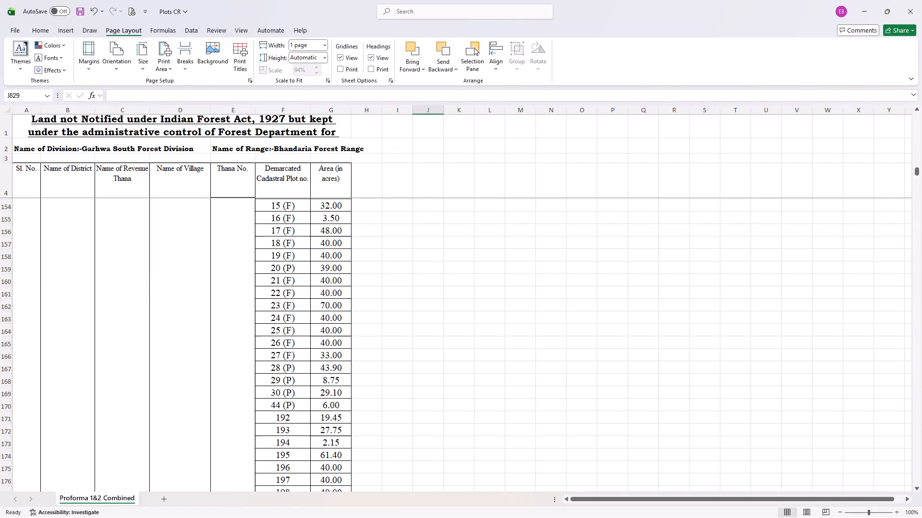
left_click(297, 418)
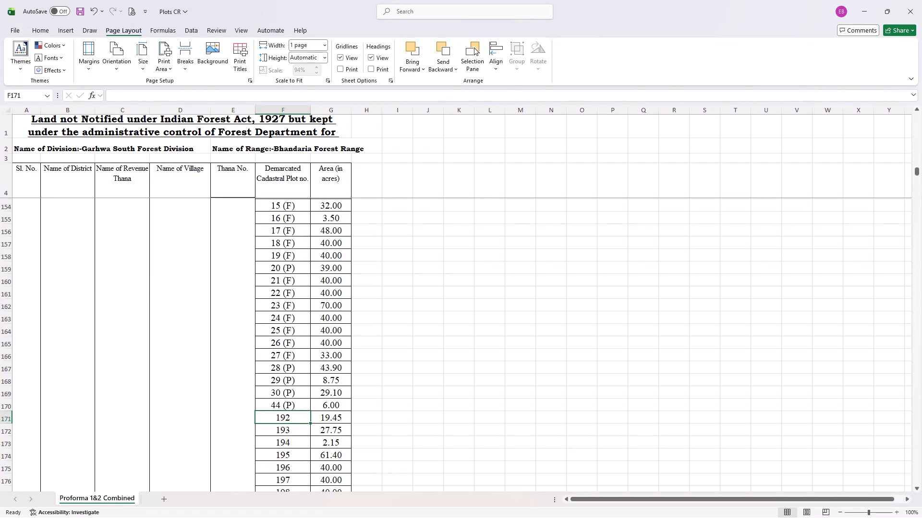
left_click(298, 404)
left_click_drag(298, 404, 264, 401)
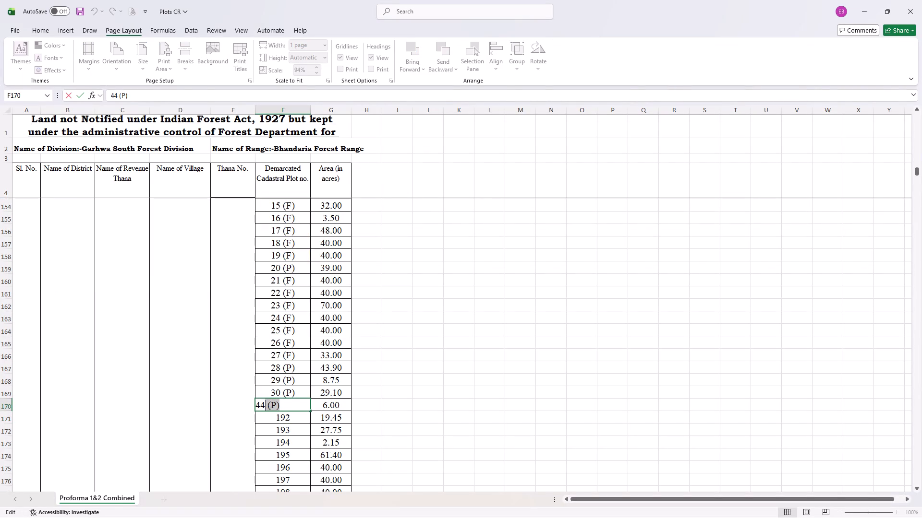
key("ctrl+c")
double_click(306, 419)
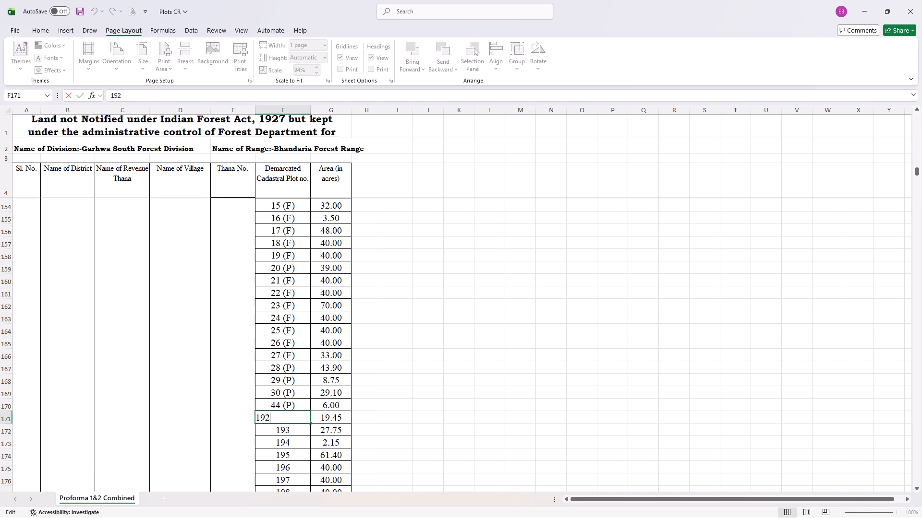
key("ctrl+v")
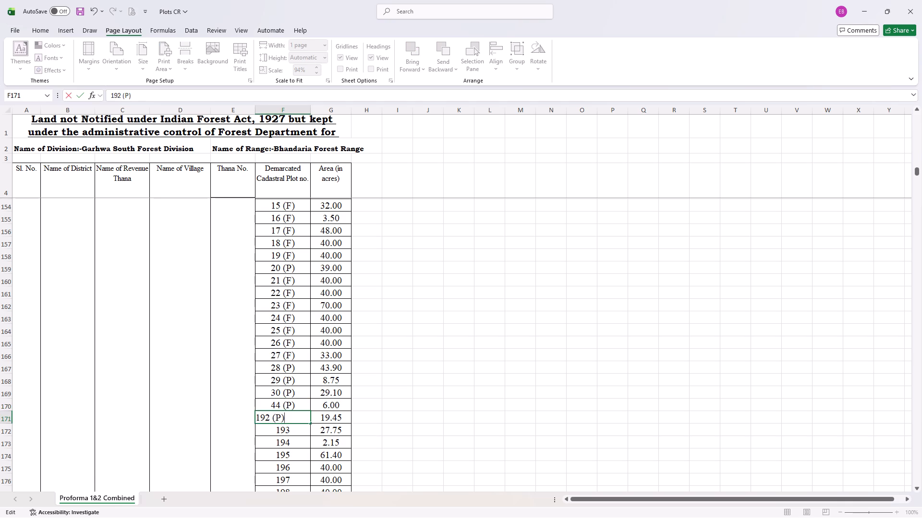
double_click(300, 428)
key("ctrl+v")
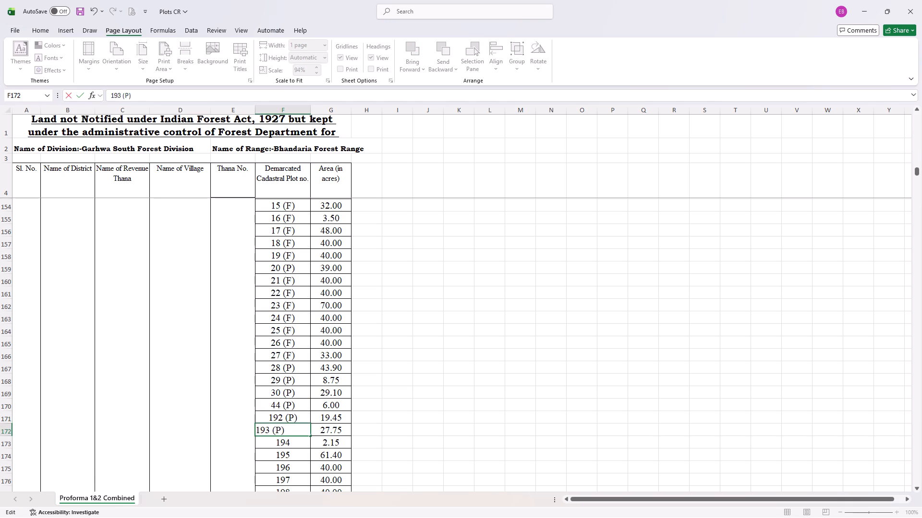
left_click(299, 455)
Set the area of plot 194 to 3.40 acres.
left_click(321, 442)
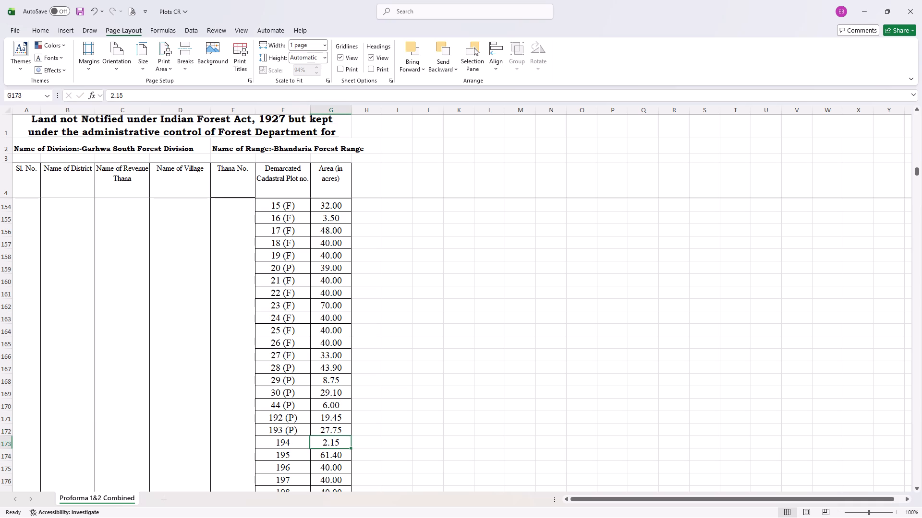
type("3.40")
left_click(298, 444)
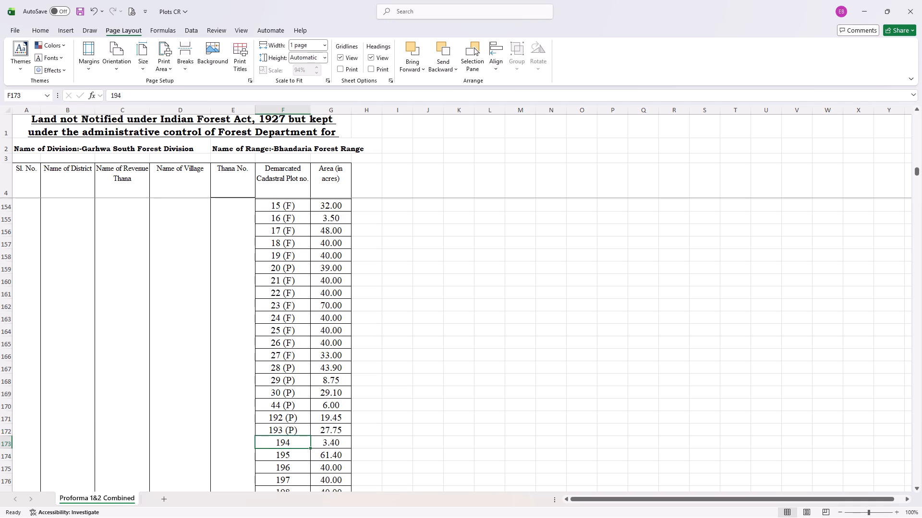
Copy the " (F)" suffix from plot 27 and append it to plot numbers 194 and 195.
double_click(301, 354)
left_click_drag(301, 354, 281, 352)
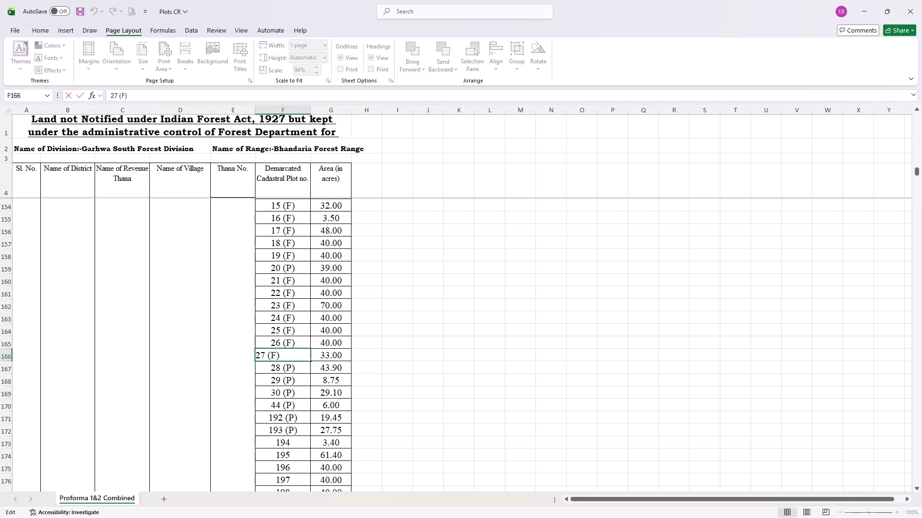
left_click_drag(281, 352, 265, 349)
key("ctrl+c")
double_click(299, 443)
key("ctrl+v")
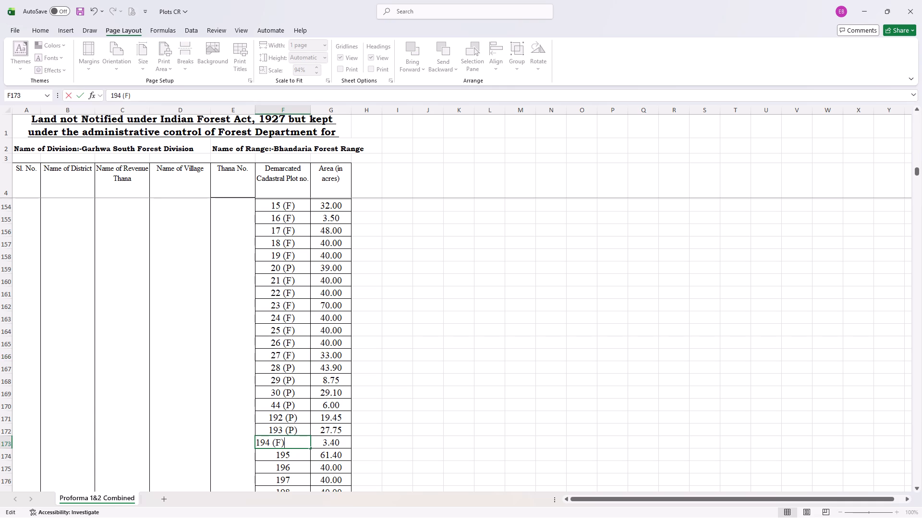
double_click(300, 456)
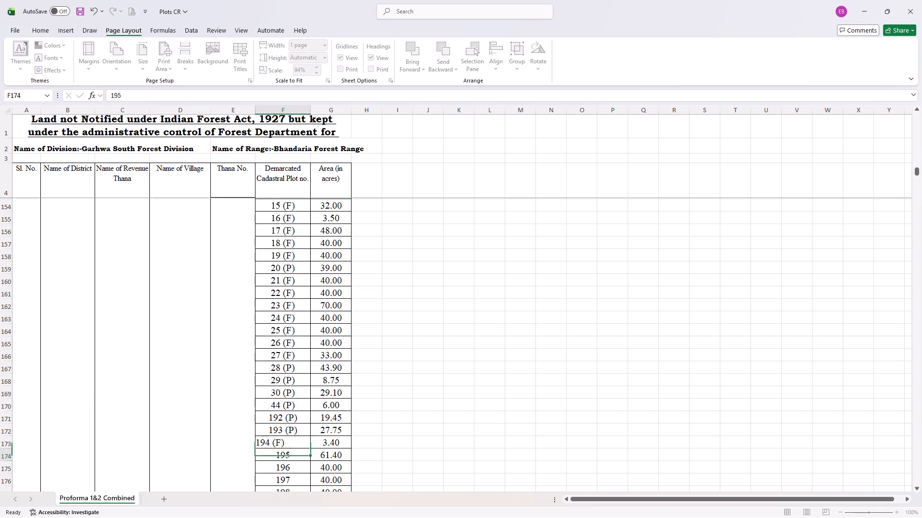
key("ctrl+v")
Append the " (F)" suffix to plot numbers 196 through 200.
double_click(302, 471)
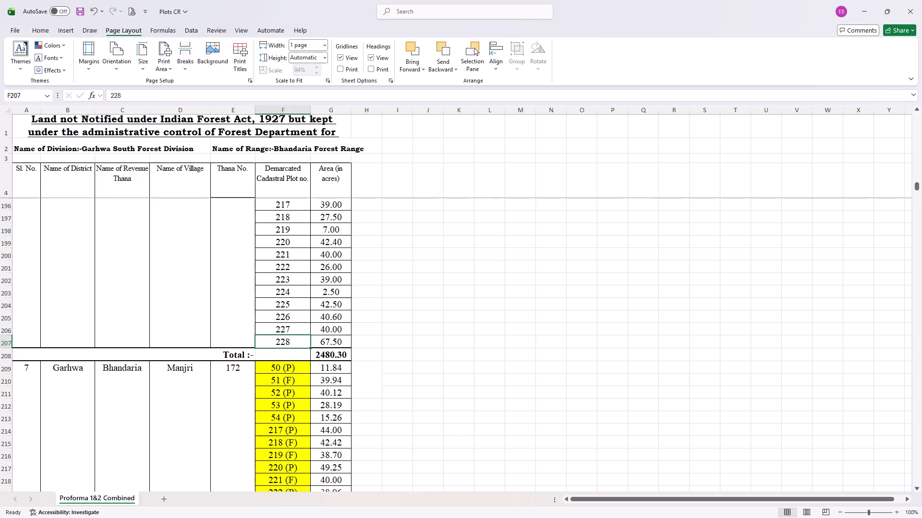
scroll(276, 363, "up", 2)
scroll(305, 234, "up", 1)
double_click(298, 346)
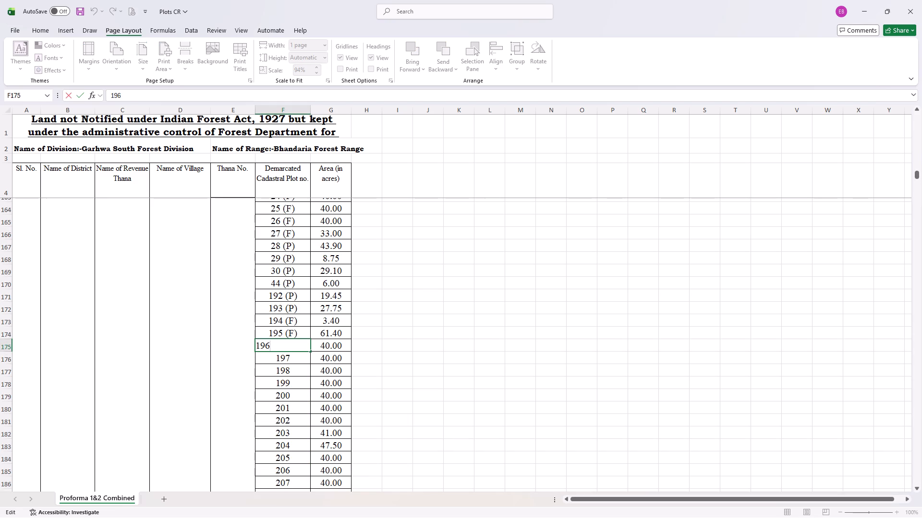
key("ctrl+v")
double_click(301, 362)
key("ctrl+v")
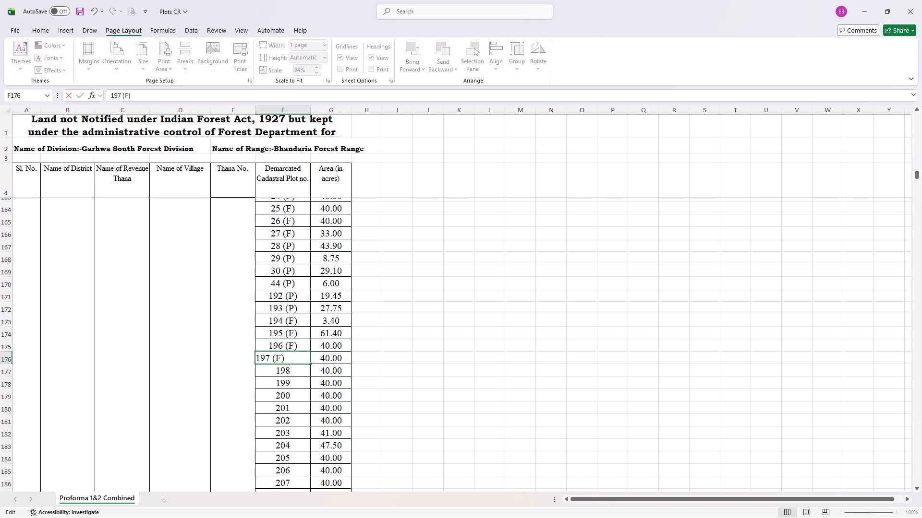
double_click(300, 370)
key("ctrl+v")
double_click(301, 383)
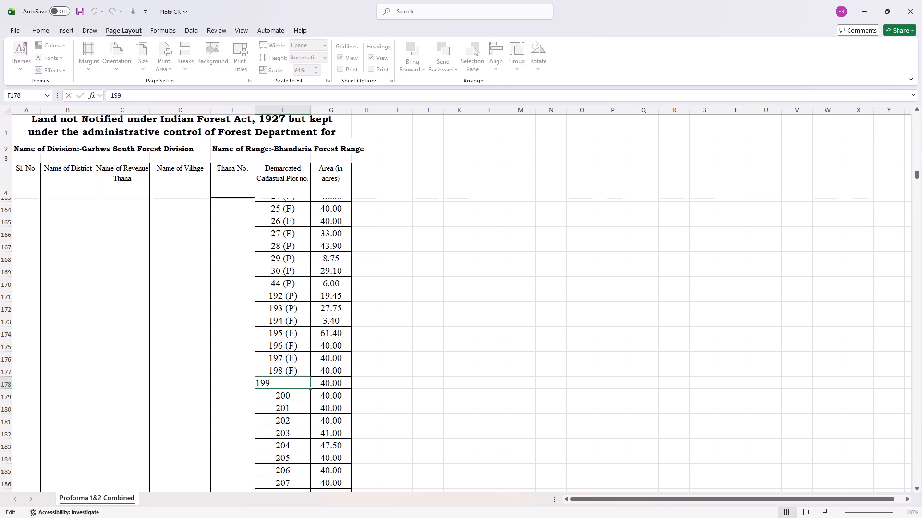
key("ctrl+v")
double_click(304, 396)
key("ctrl+v")
Append the " (F)" suffix to plot numbers 201 through 204.
double_click(303, 407)
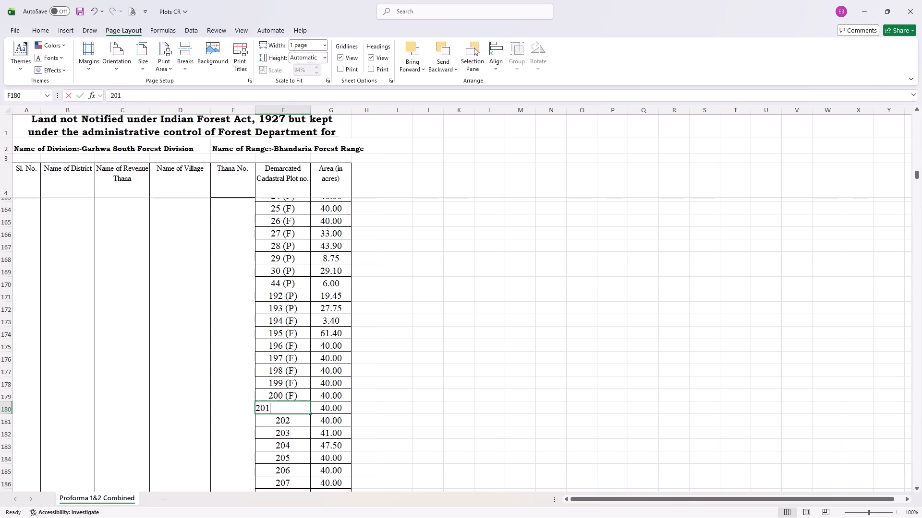
key("ctrl+v")
double_click(304, 422)
key("ctrl+v")
double_click(304, 431)
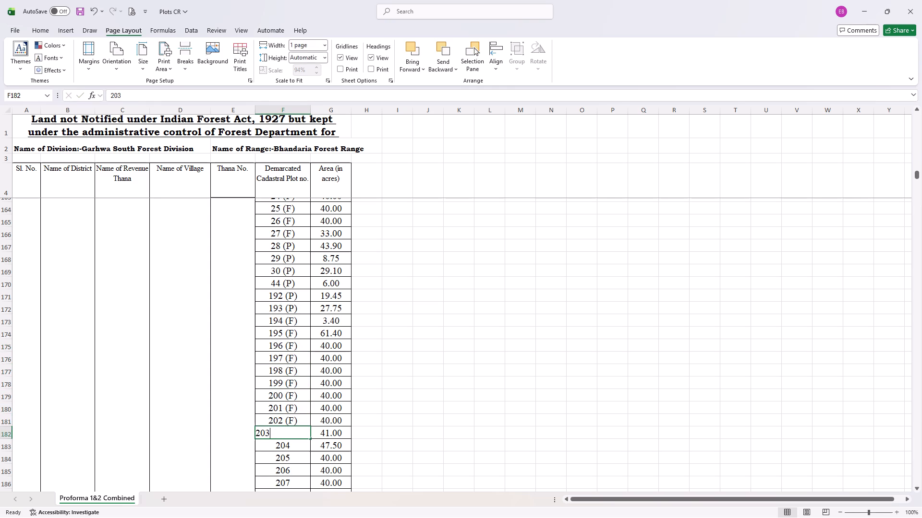
key("ctrl+v")
double_click(305, 446)
key("ctrl+v")
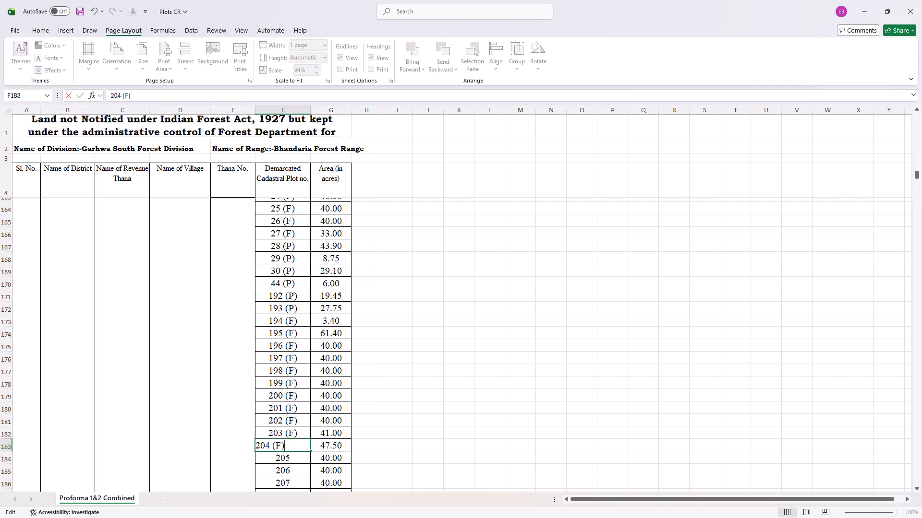
Append the " (F)" suffix to plot numbers 205 through 209.
double_click(297, 460)
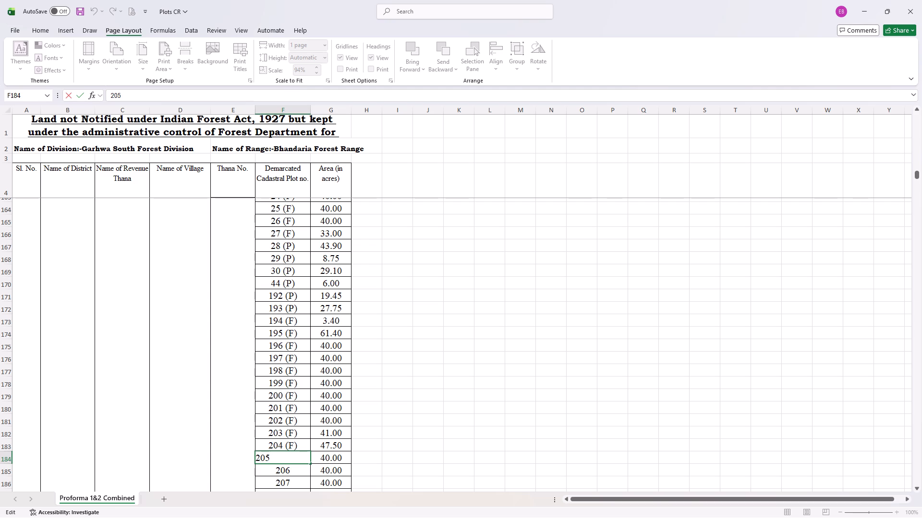
scroll(304, 424, "down", 1)
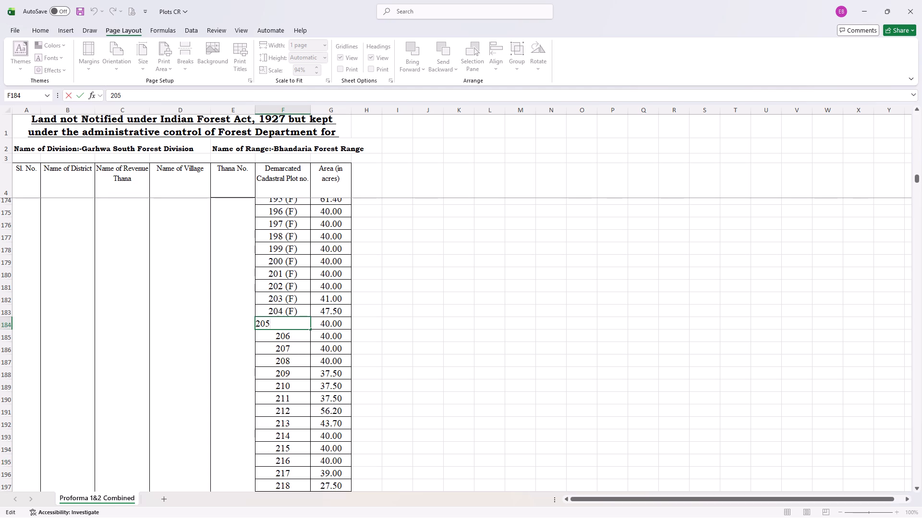
key("ctrl+v")
double_click(297, 337)
key("ctrl+v")
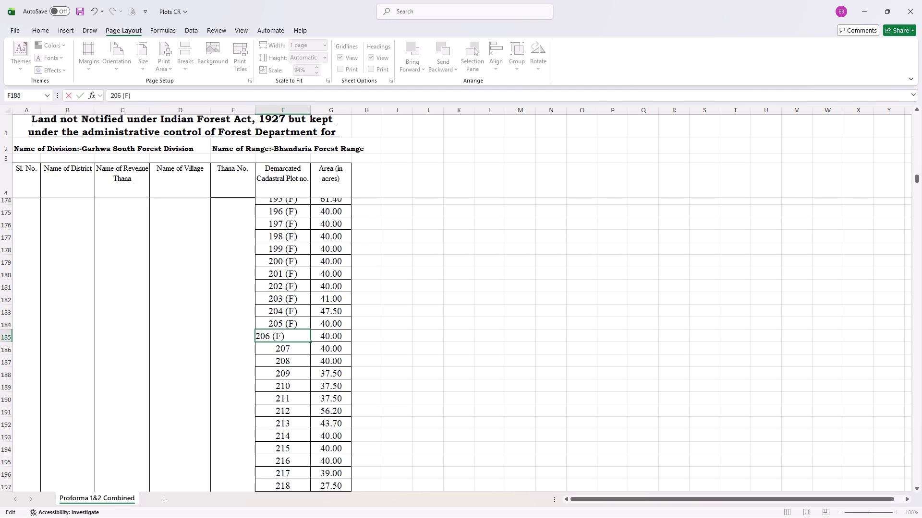
double_click(300, 350)
key("ctrl+v")
double_click(305, 365)
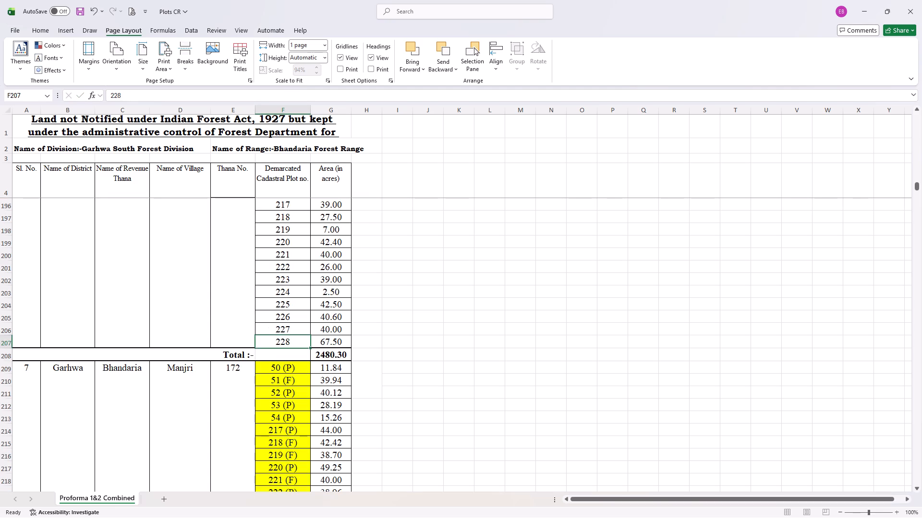
scroll(302, 359, "up", 2)
double_click(303, 361)
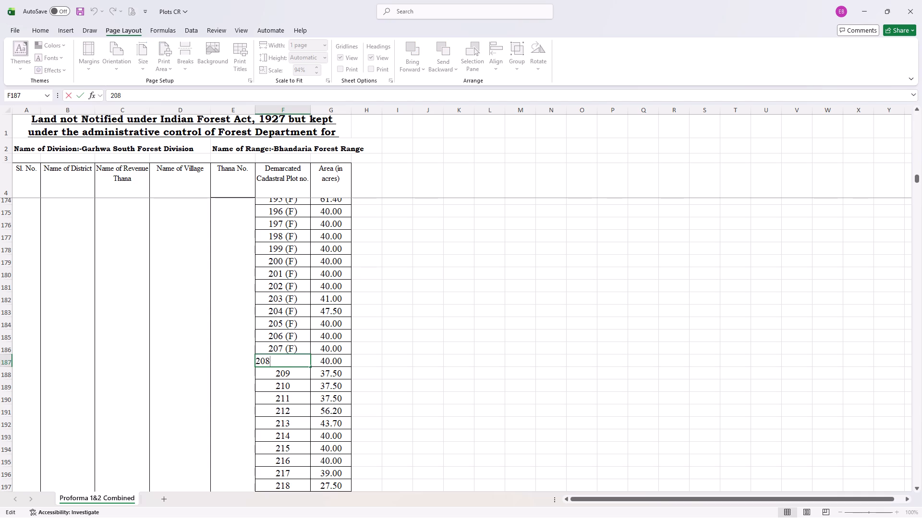
key("ctrl+v")
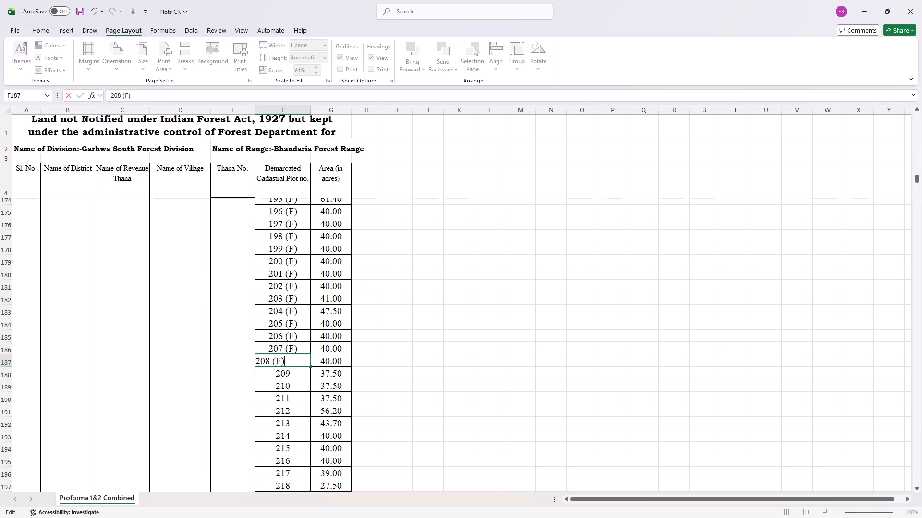
double_click(303, 373)
key("ctrl+v")
Append the " (F)" suffix to plot numbers 210 through 214.
double_click(304, 383)
key("ctrl+v")
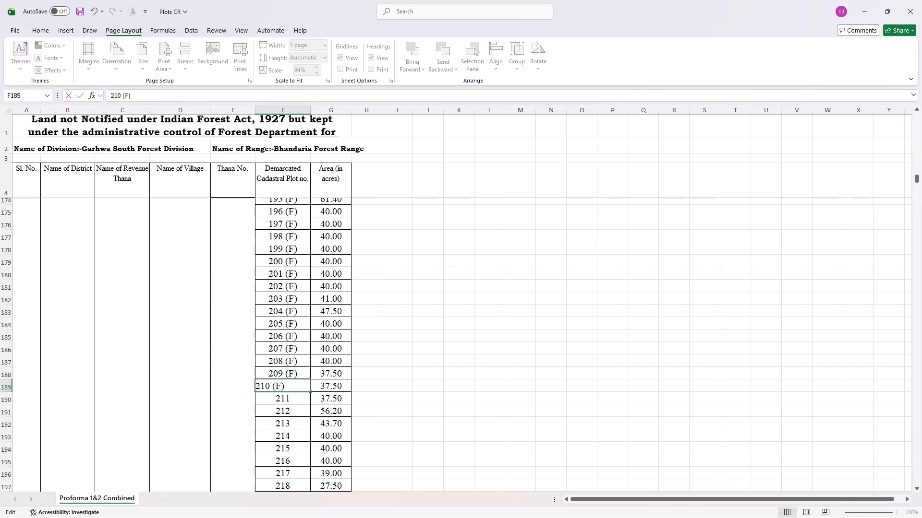
double_click(303, 396)
key("ctrl+v")
double_click(302, 408)
key("ctrl+v")
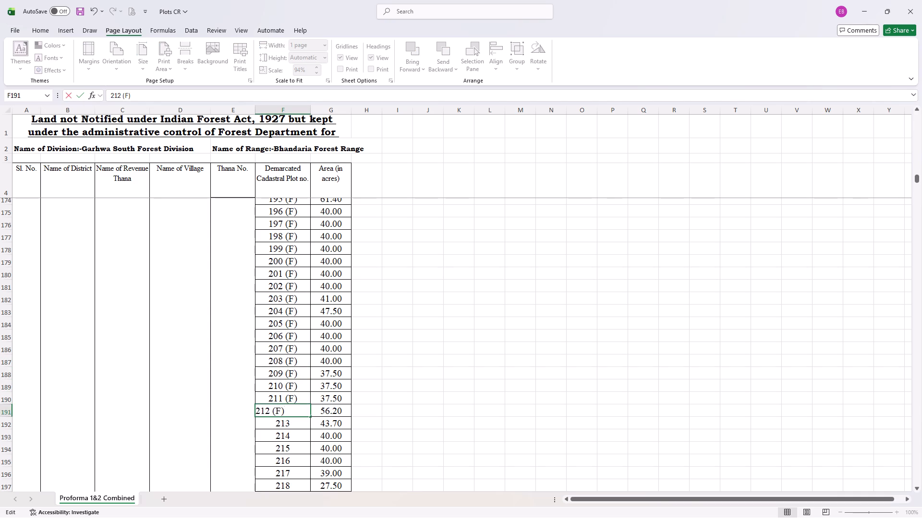
double_click(299, 423)
key("ctrl+v")
double_click(302, 438)
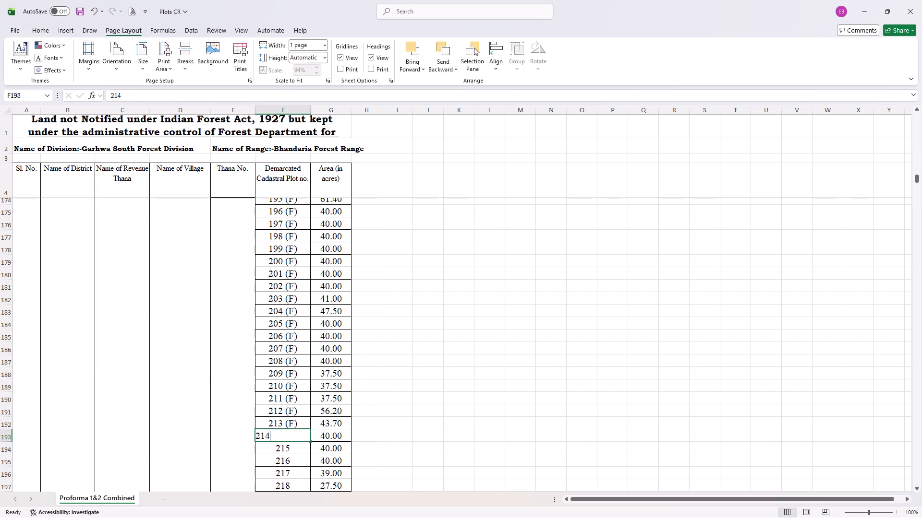
key("ctrl+v")
Append the " (F)" suffix to plot numbers 215 through 218 in the section before Manjri.
scroll(301, 437, "down", 1)
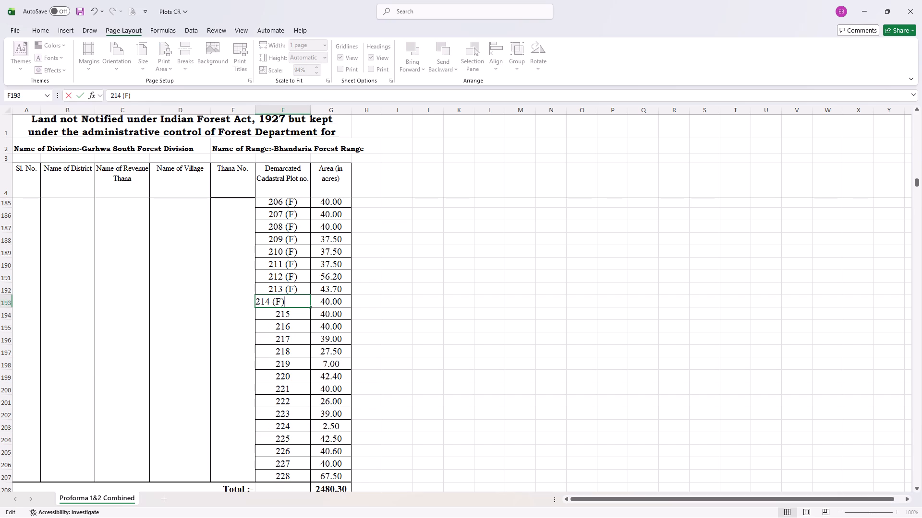
double_click(298, 315)
key("ctrl+v")
double_click(297, 330)
key("ctrl+v")
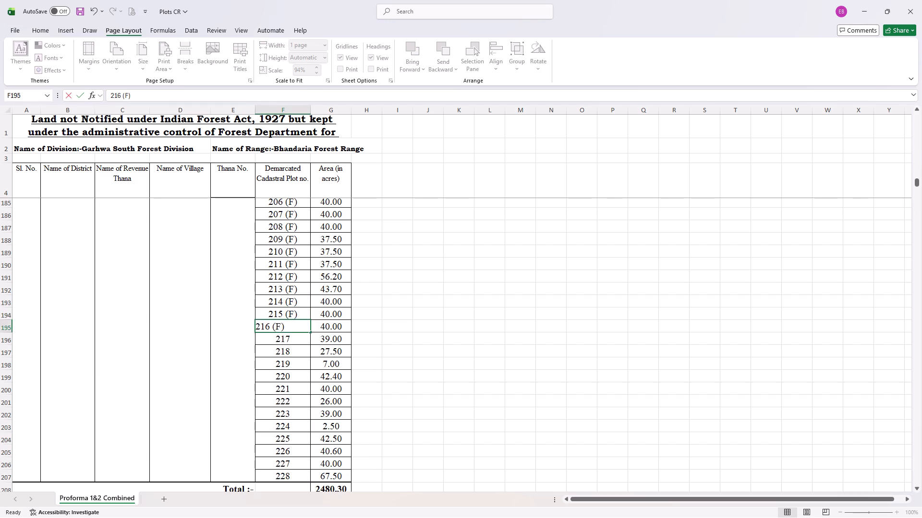
double_click(297, 343)
double_click(301, 338)
key("ctrl+v")
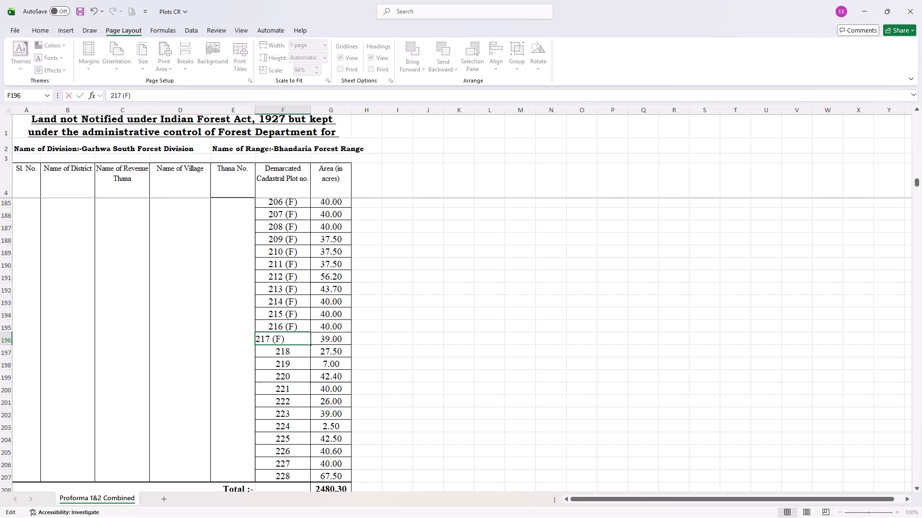
double_click(301, 352)
key("ctrl+v")
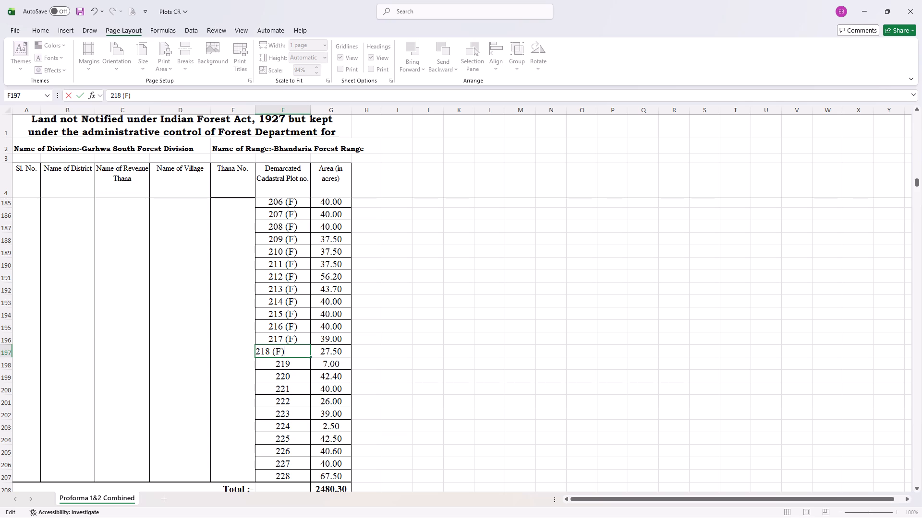
Append the " (F)" suffix to plot numbers 219 through 222 in the section before Manjri.
double_click(301, 365)
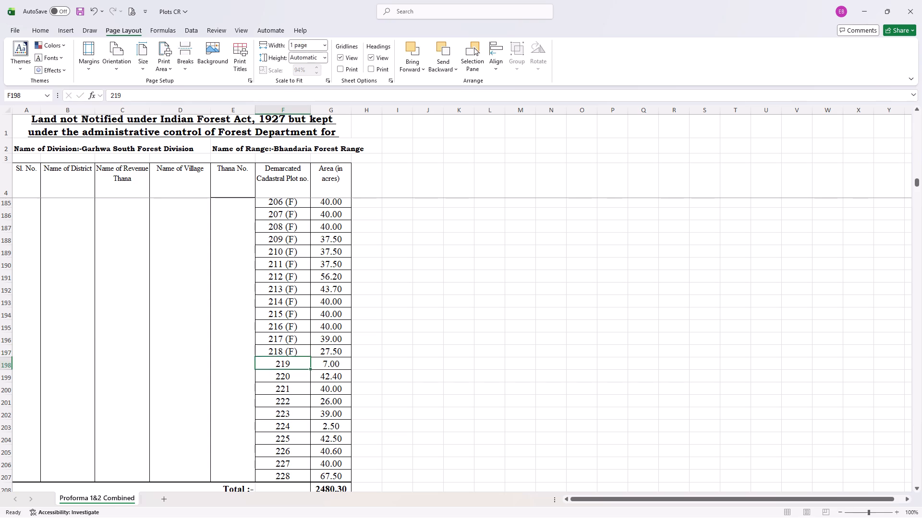
key("ctrl+v")
double_click(302, 373)
key("ctrl+v")
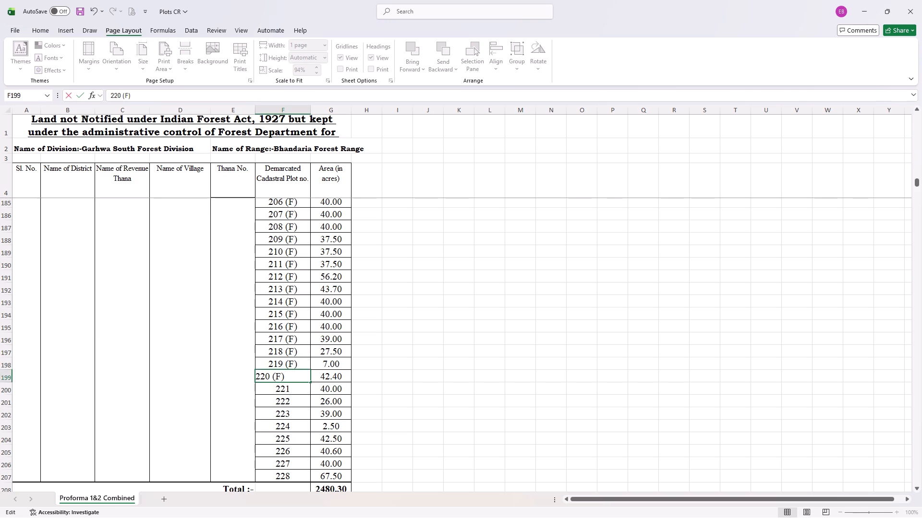
double_click(302, 389)
key("ctrl+v")
double_click(301, 401)
key("ctrl+v")
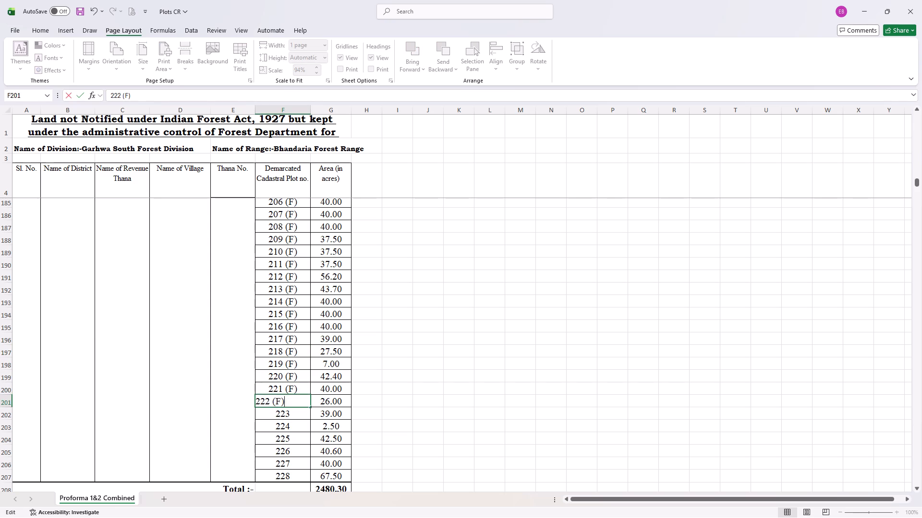
Append the " (F)" suffix to plot numbers 223 through 228 in the section before Manjri.
left_click(303, 409)
double_click(304, 415)
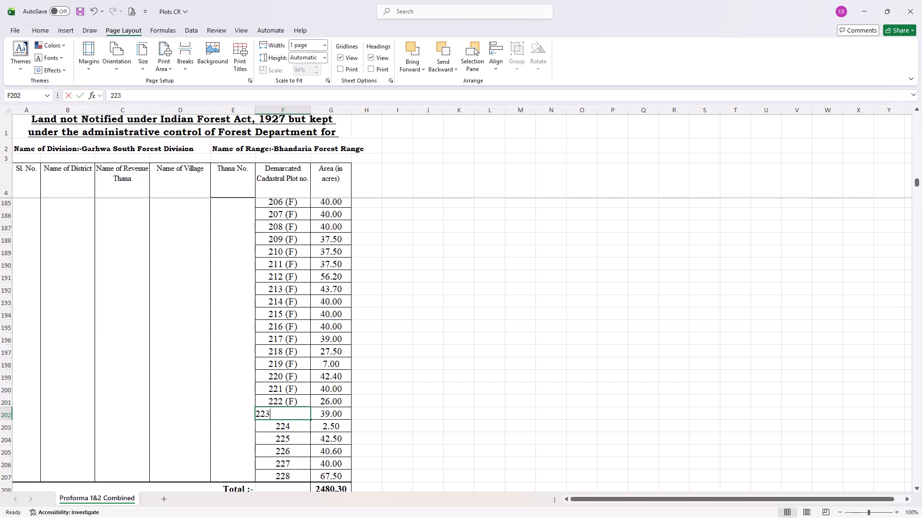
key("ctrl+v")
double_click(299, 426)
key("ctrl+v")
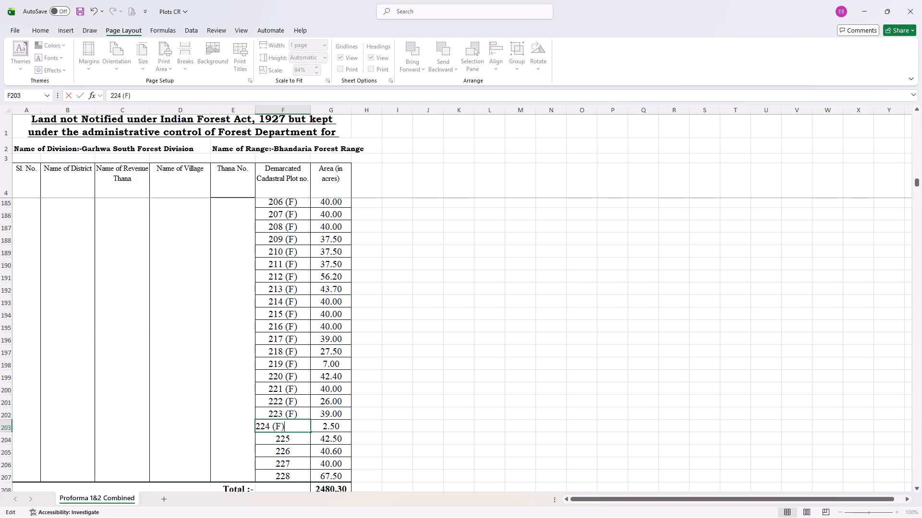
double_click(298, 437)
key("ctrl+v")
double_click(299, 449)
key("ctrl+v")
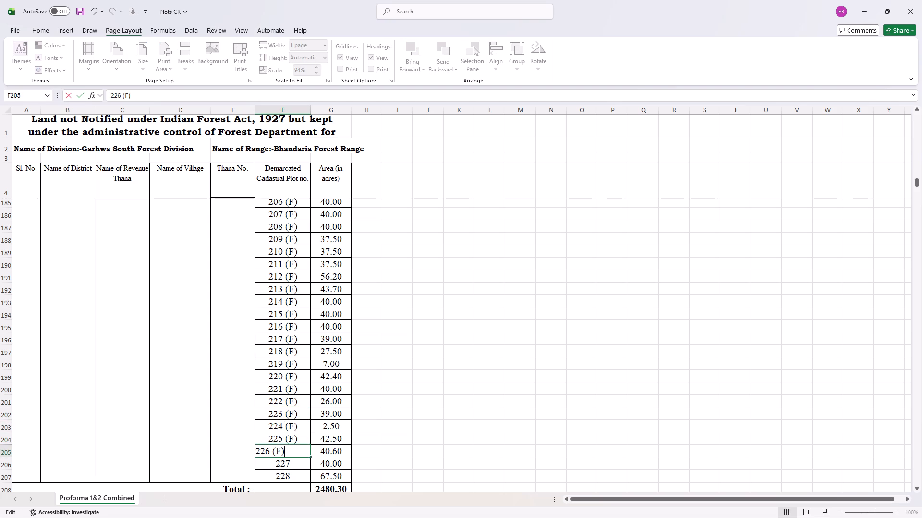
double_click(302, 461)
key("ctrl+v")
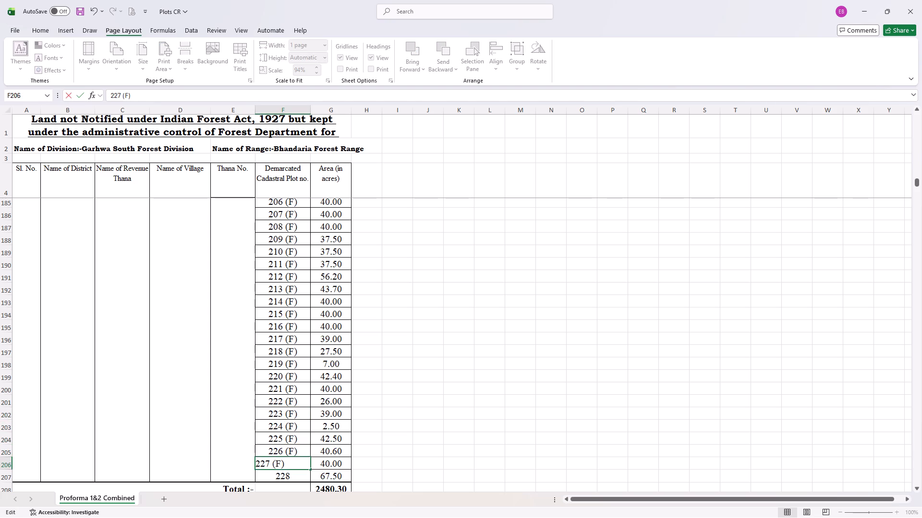
double_click(306, 473)
key("ctrl+v")
left_click(375, 402)
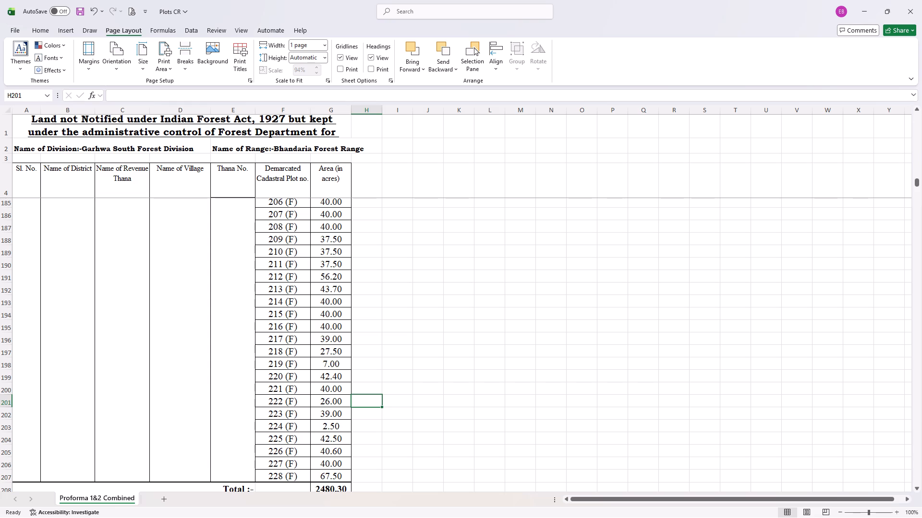
Fill all of Sinjo village's plot number cells, from 1 (F) through 228 (F), with yellow.
scroll(369, 401, "down", 1)
scroll(369, 401, "up", 3)
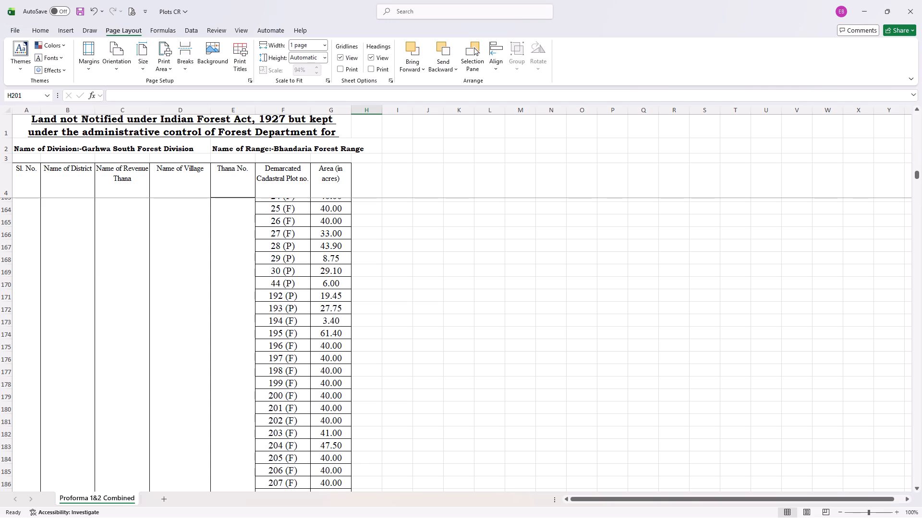
scroll(356, 332, "up", 1)
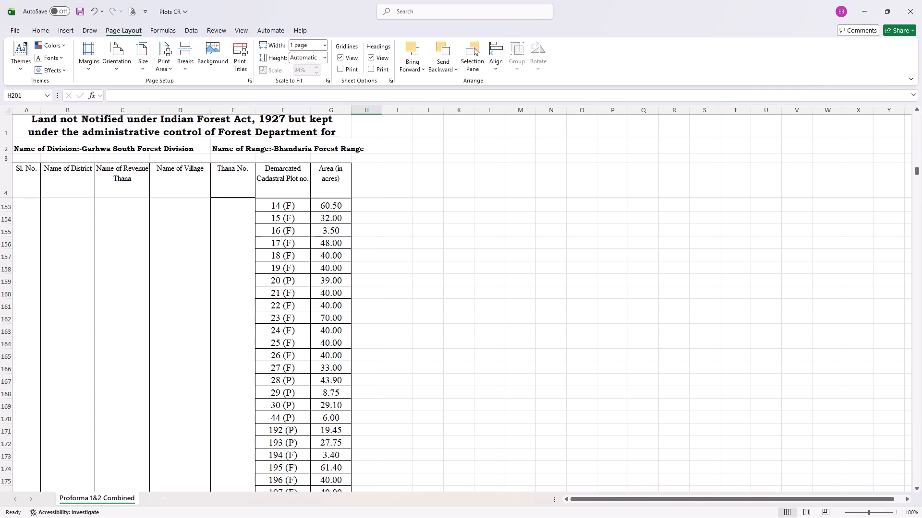
scroll(356, 332, "up", 2)
scroll(356, 332, "down", 4)
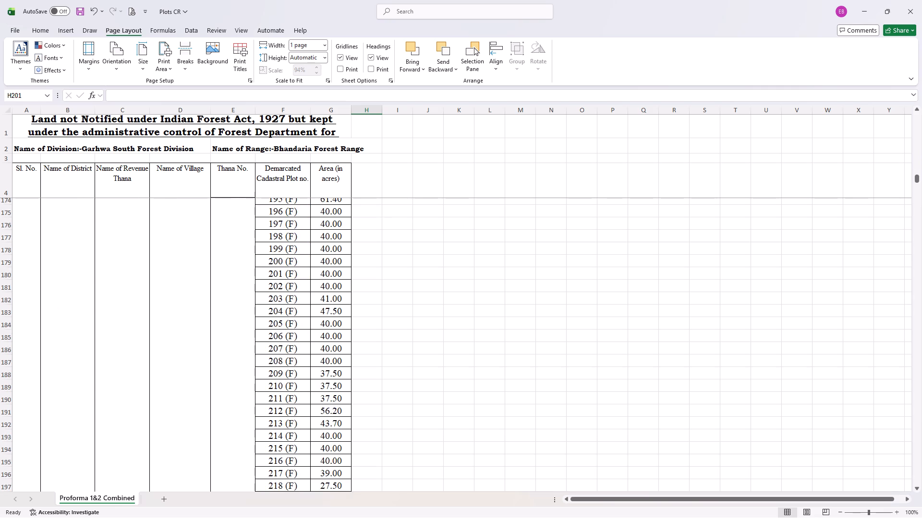
scroll(356, 332, "down", 2)
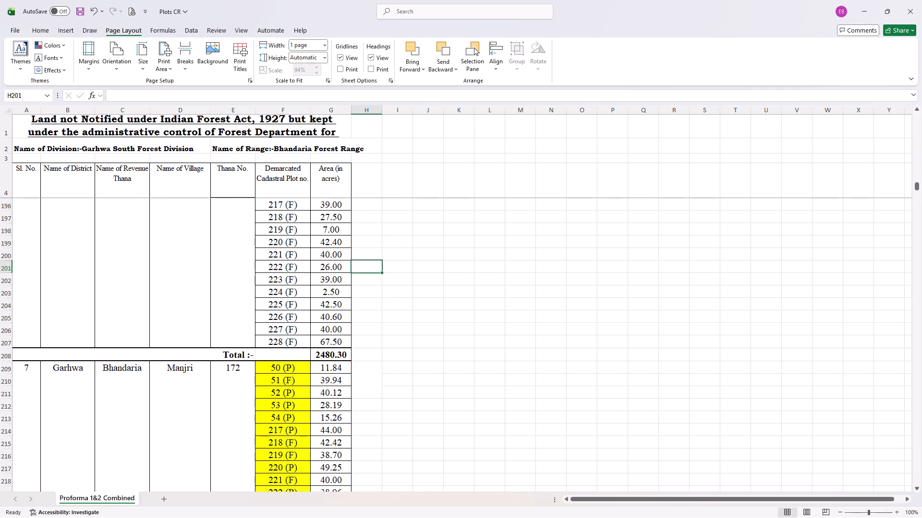
left_click_drag(280, 341, 284, 196)
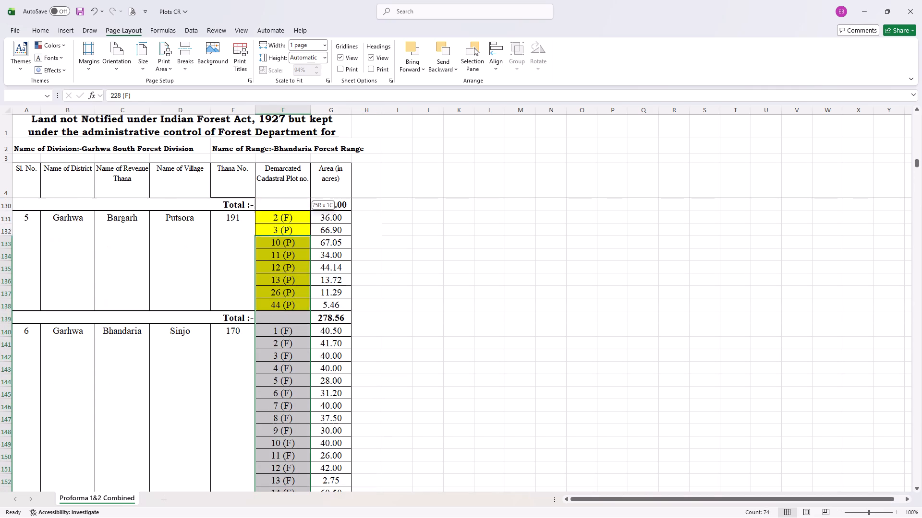
left_click_drag(284, 196, 290, 334)
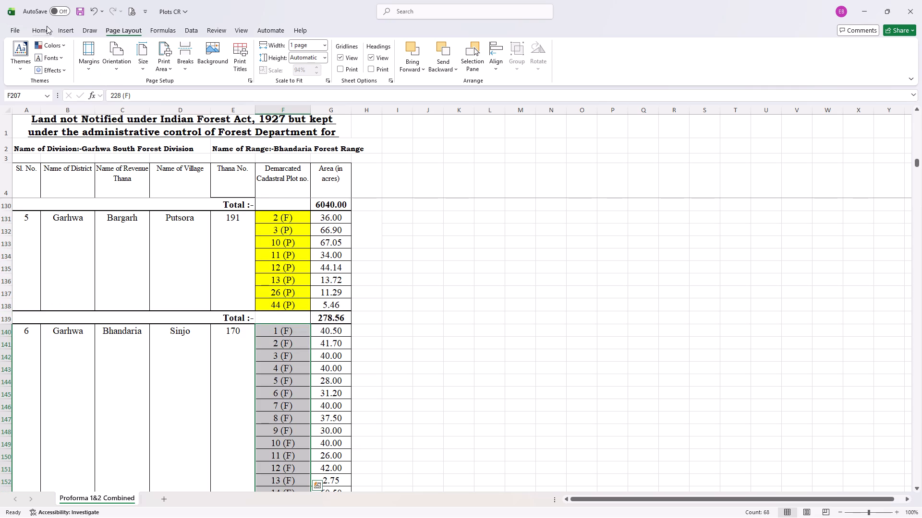
left_click(47, 26)
left_click(163, 65)
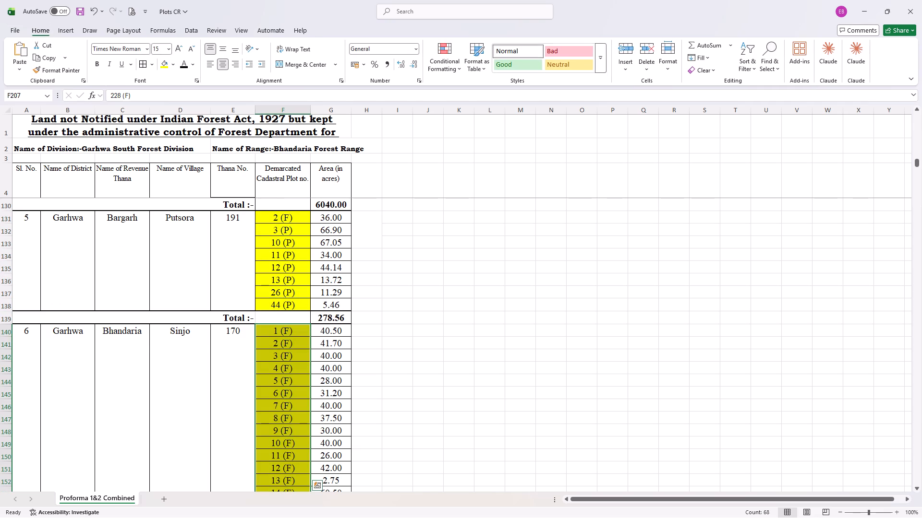
Review the plot number marking and highlighting village by village, from the start of the list down to Nauka.
scroll(271, 319, "up", 10)
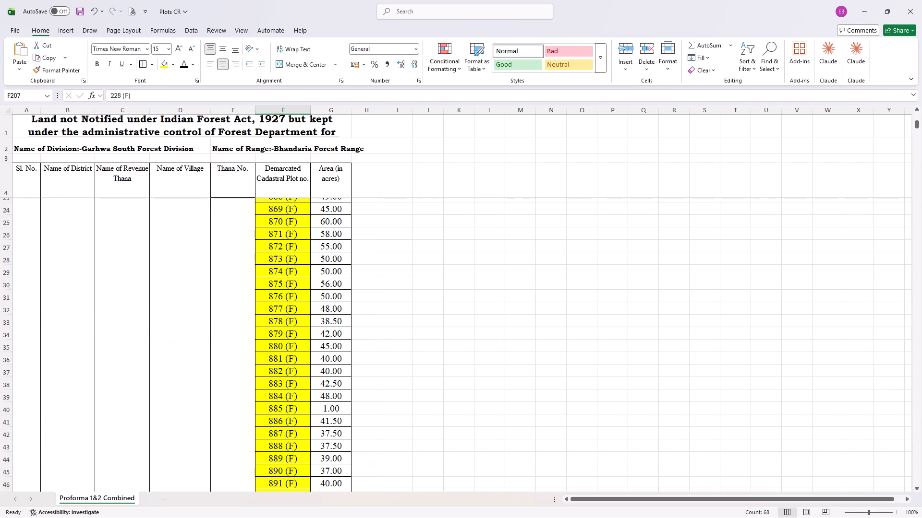
scroll(271, 319, "up", 5)
scroll(271, 319, "down", 18)
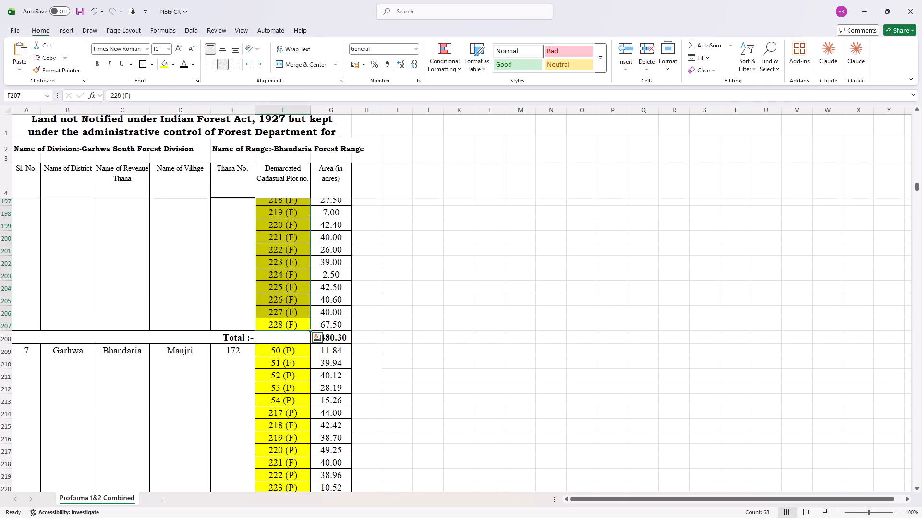
scroll(271, 319, "down", 6)
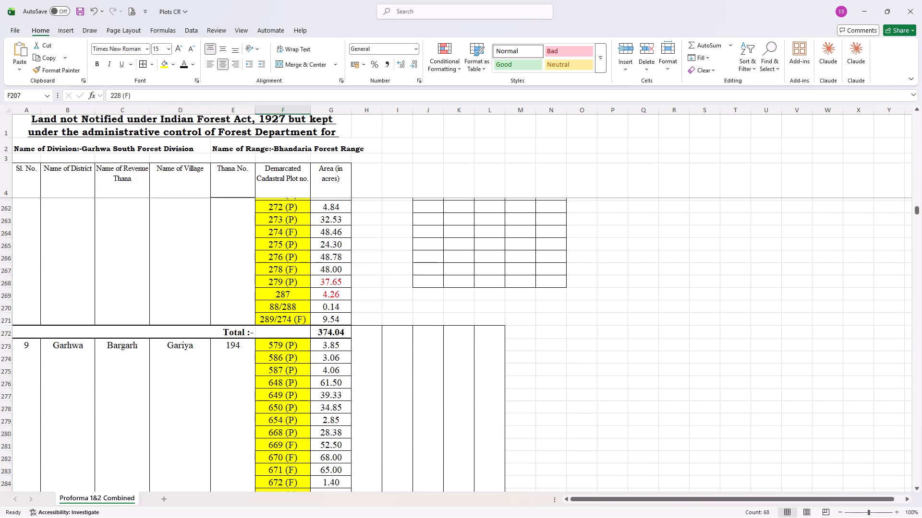
scroll(271, 319, "down", 3)
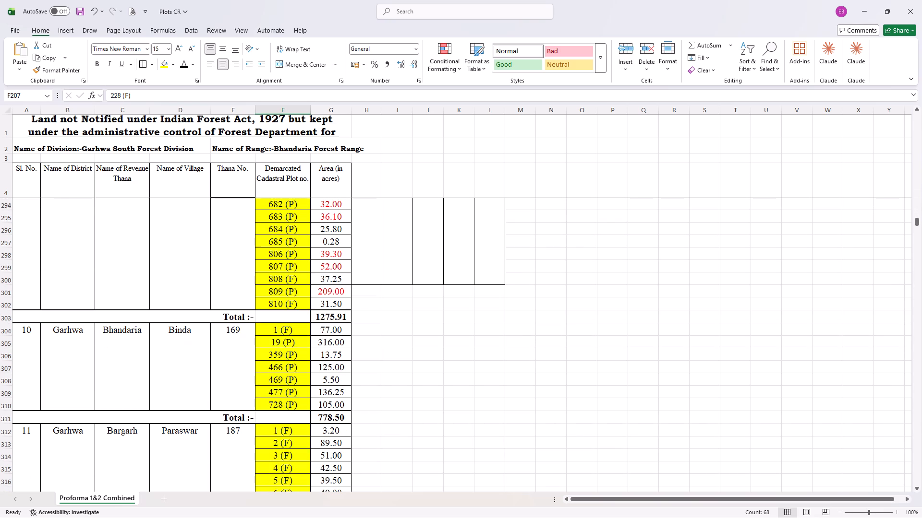
scroll(271, 319, "down", 6)
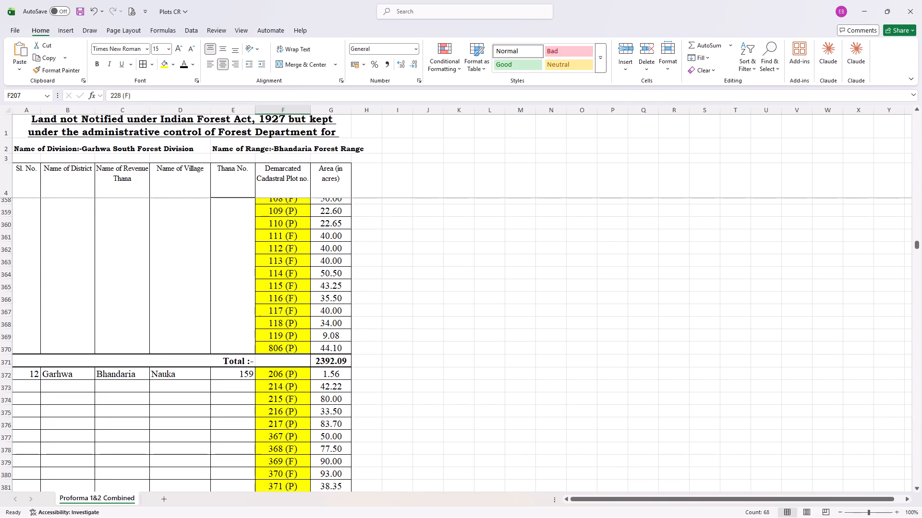
scroll(271, 319, "down", 1)
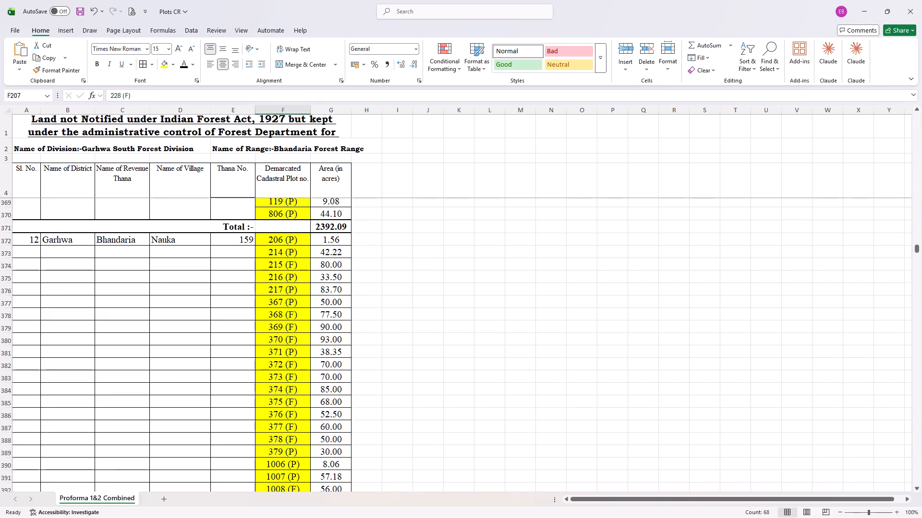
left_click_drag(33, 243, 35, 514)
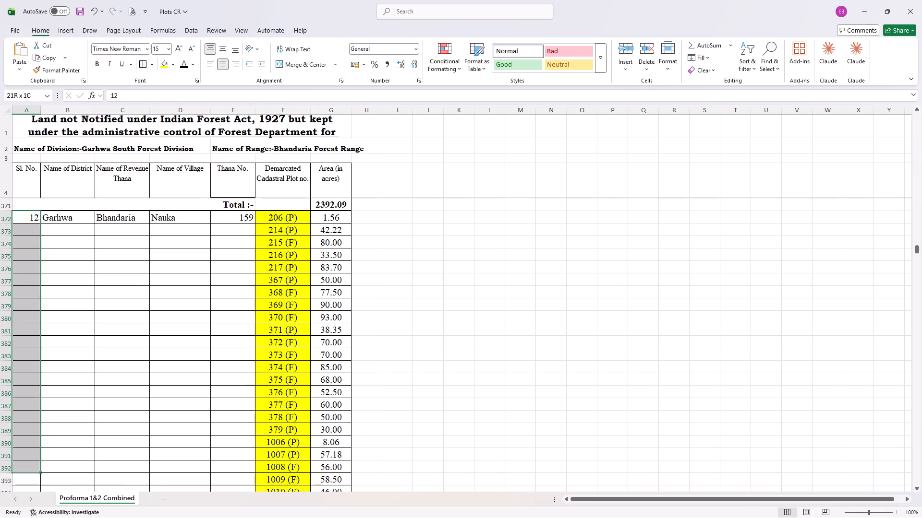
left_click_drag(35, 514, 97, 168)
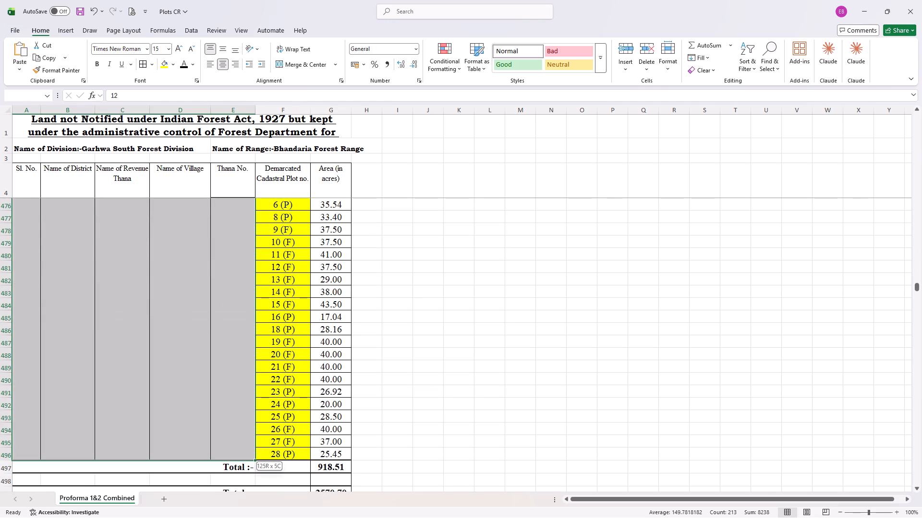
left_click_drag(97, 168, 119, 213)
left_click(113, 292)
Merge and centre the Sl. No. 12 cells down the whole Nauka village block, rows 372 to 418.
scroll(112, 292, "up", 5)
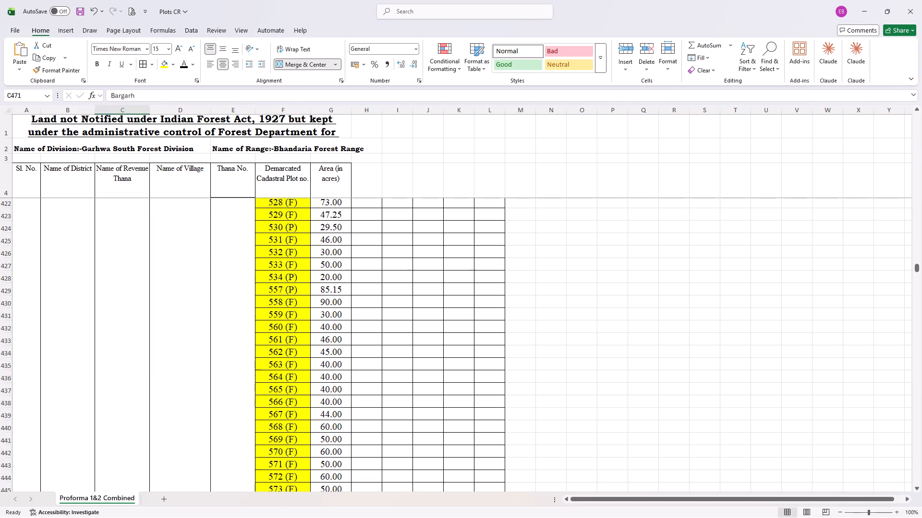
scroll(109, 294, "up", 2)
left_click_drag(35, 419, 41, 179)
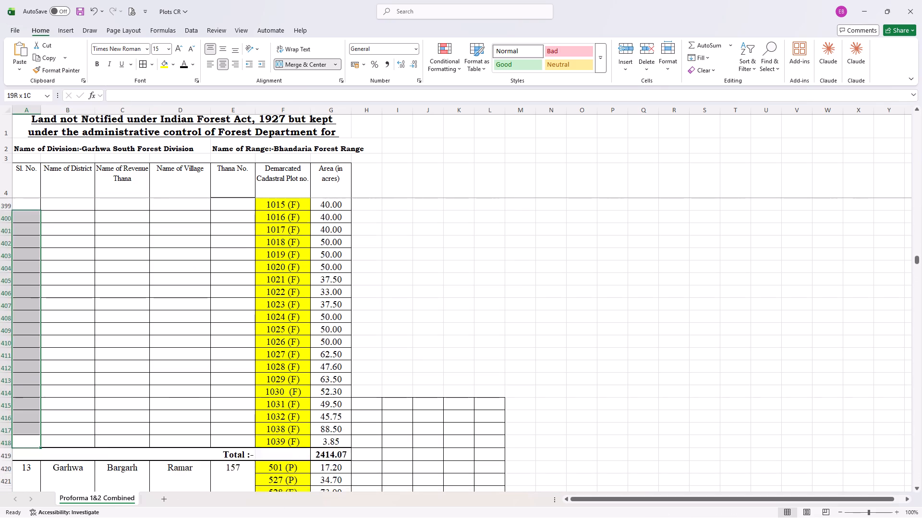
left_click_drag(41, 179, 41, 192)
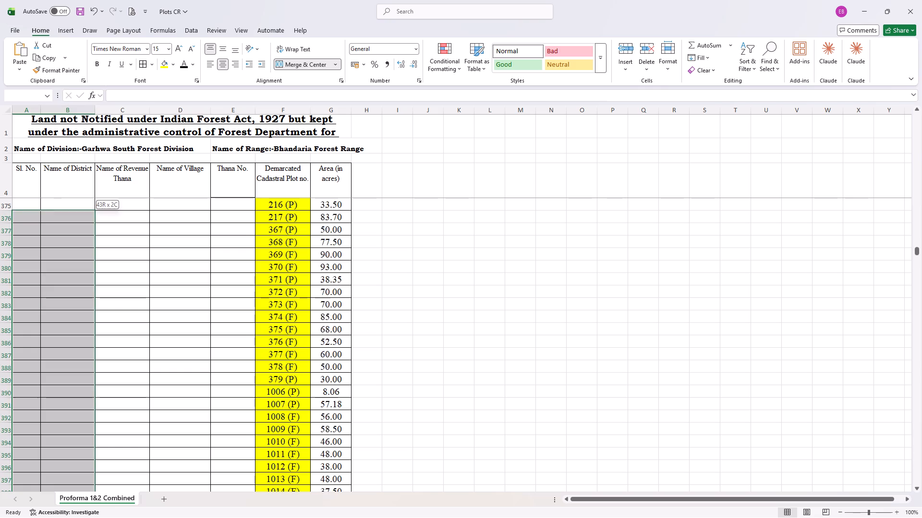
left_click_drag(41, 192, 21, 230)
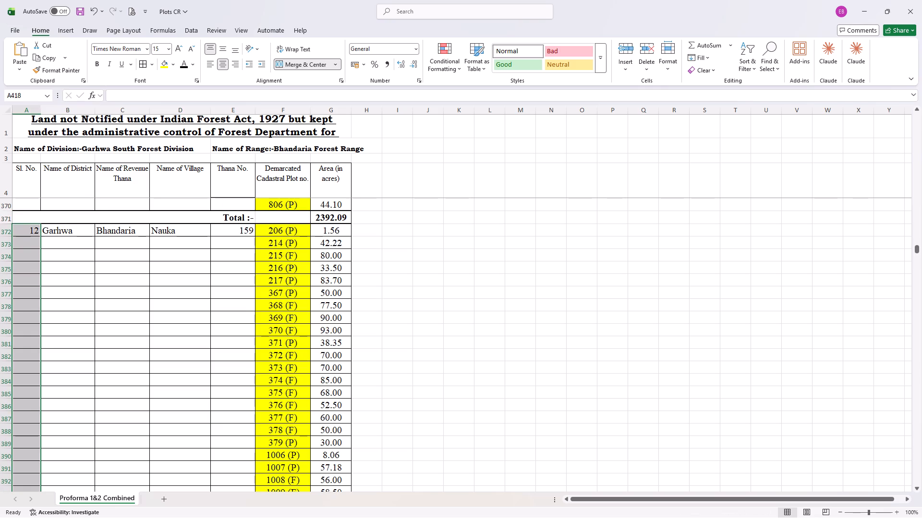
left_click(290, 69)
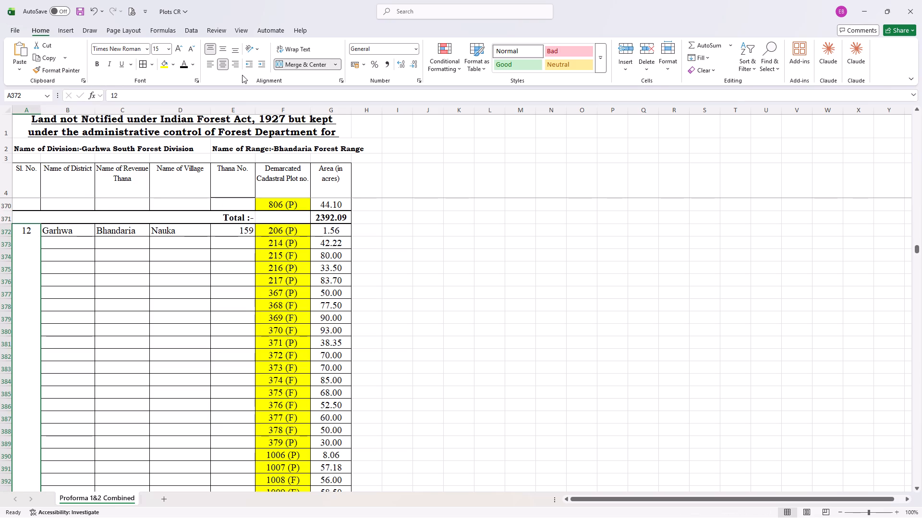
Copy the merged Sl. No. 12 formatting onto Nauka's district, revenue thana, village and thana number columns.
left_click(70, 69)
left_click(69, 230)
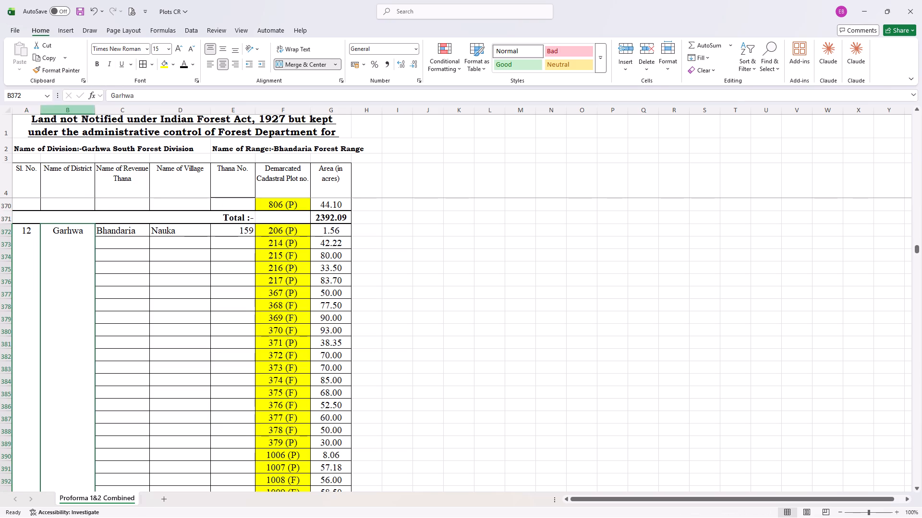
left_click(66, 71)
left_click(125, 231)
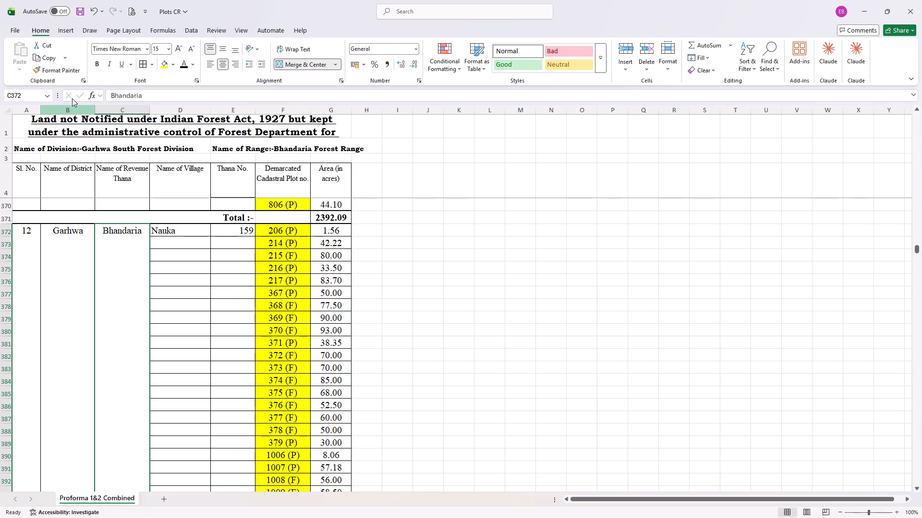
left_click(64, 74)
left_click(176, 231)
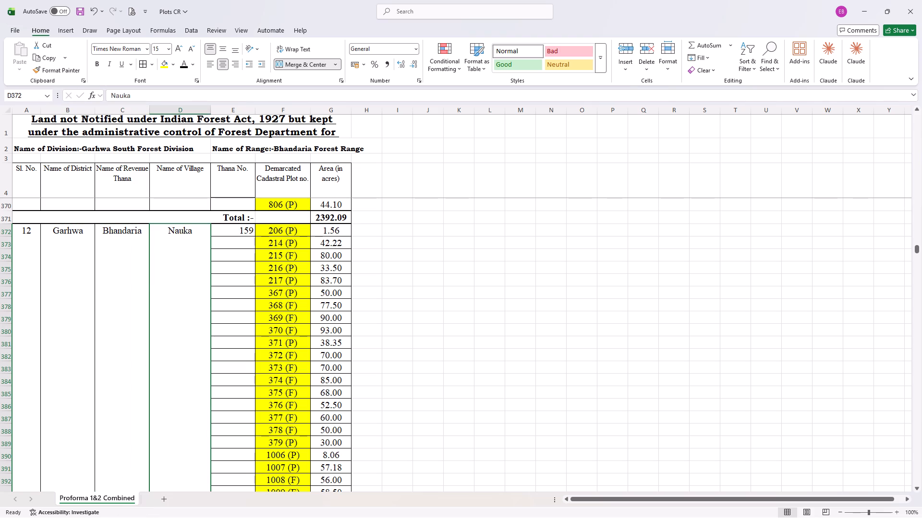
left_click(72, 70)
left_click(241, 233)
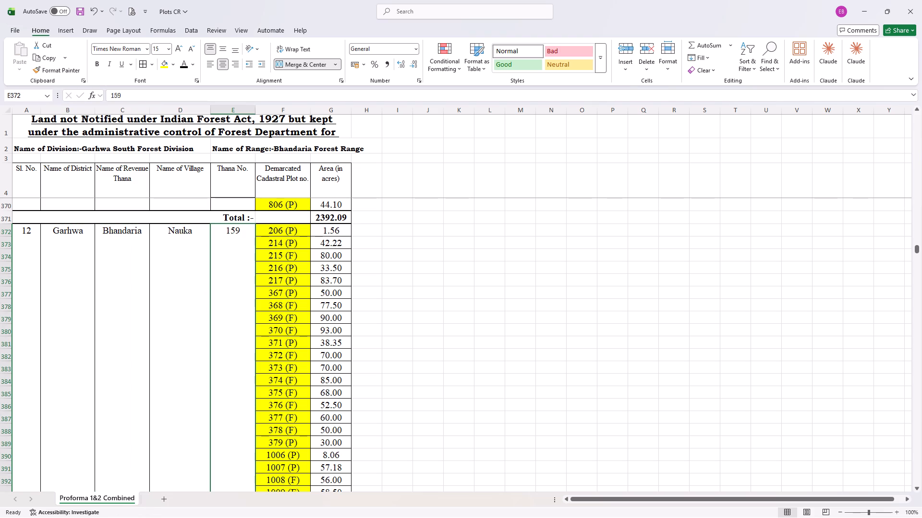
Delete the blank row 498 and the surplus Total row 499 directly above the Rodo village block.
scroll(252, 276, "down", 3)
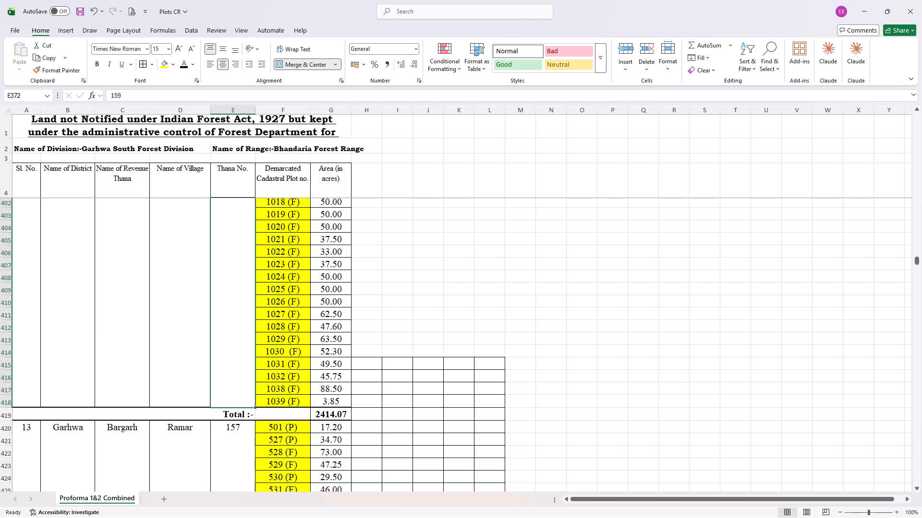
scroll(252, 276, "down", 1)
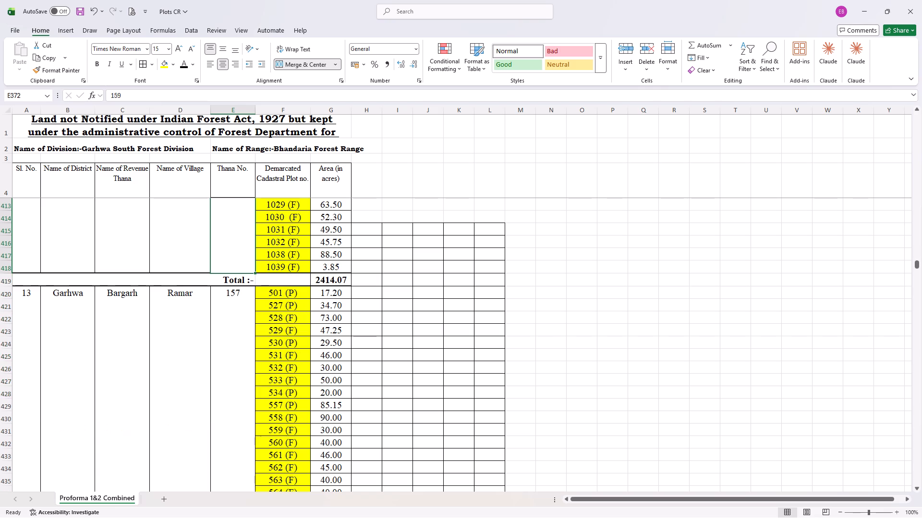
scroll(251, 276, "down", 2)
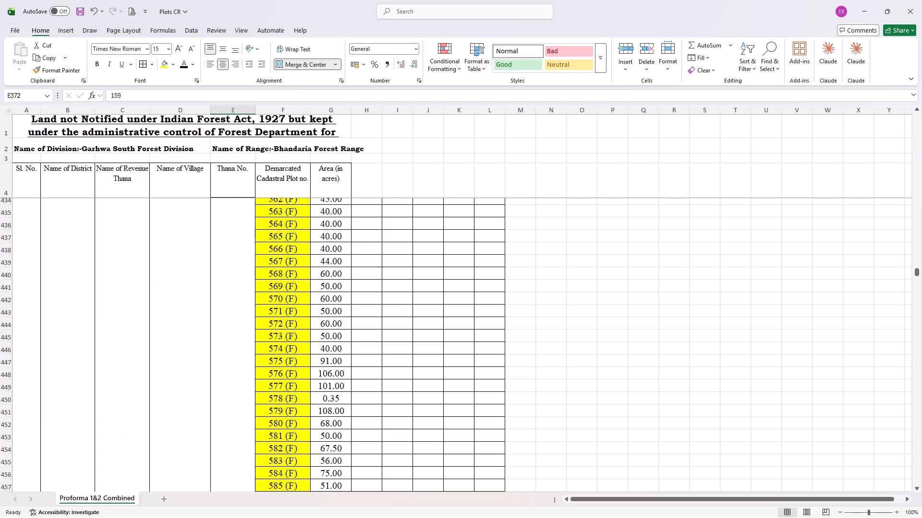
scroll(251, 276, "down", 4)
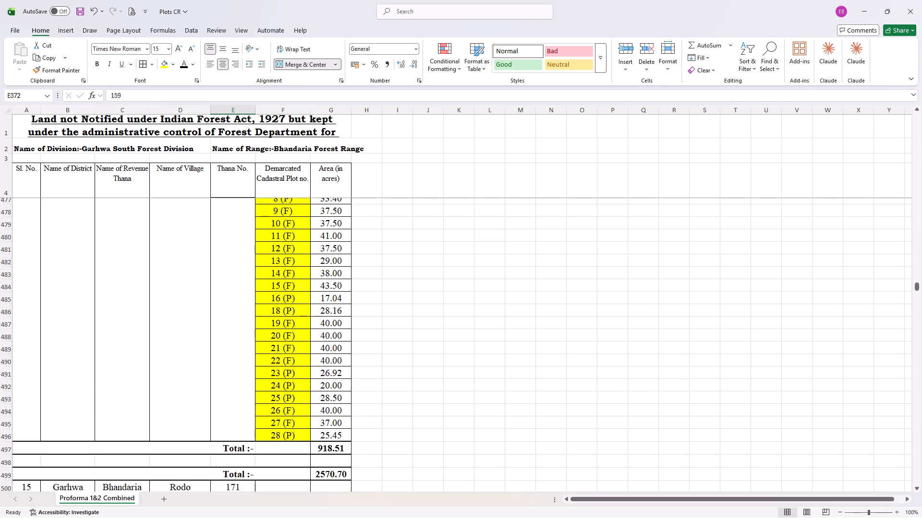
scroll(251, 276, "down", 1)
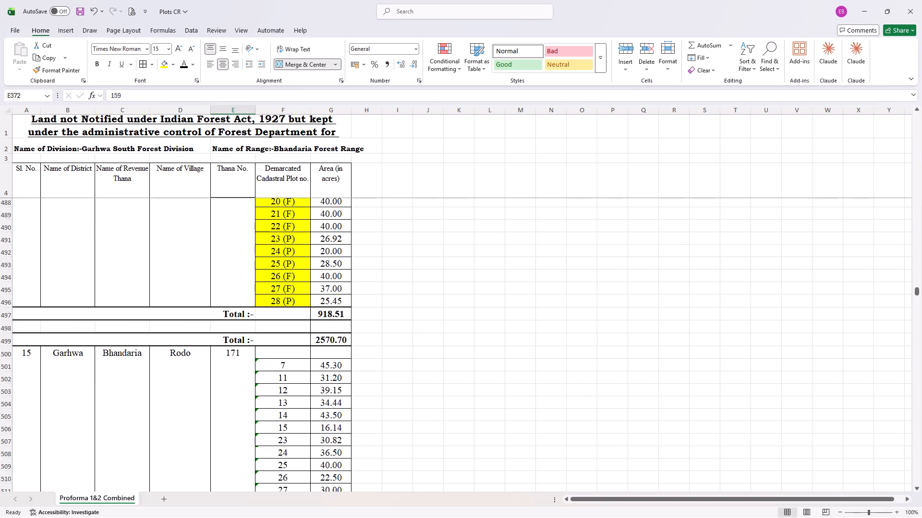
left_click_drag(0, 329, 1, 340)
right_click(3, 336)
left_click(33, 260)
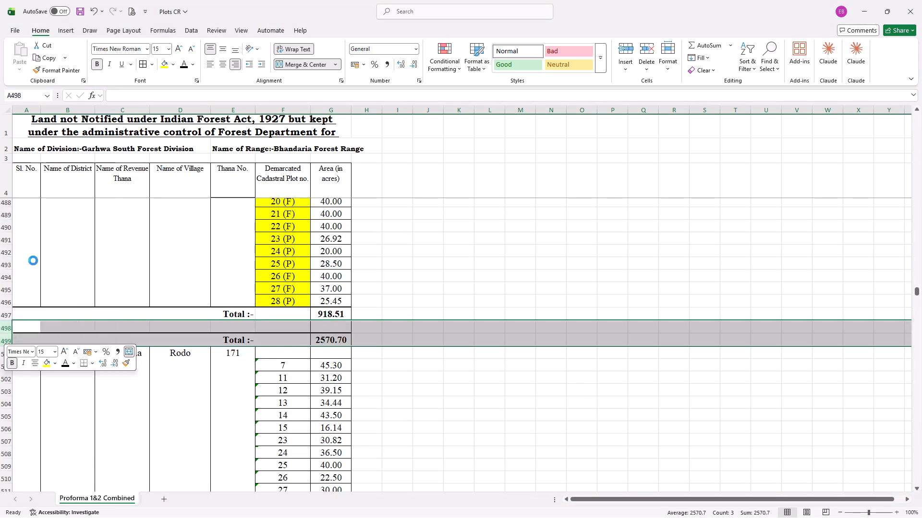
Check the cell ranges summed in the Total rows of the Khajuri, Ramar and Nauka village blocks.
double_click(340, 315)
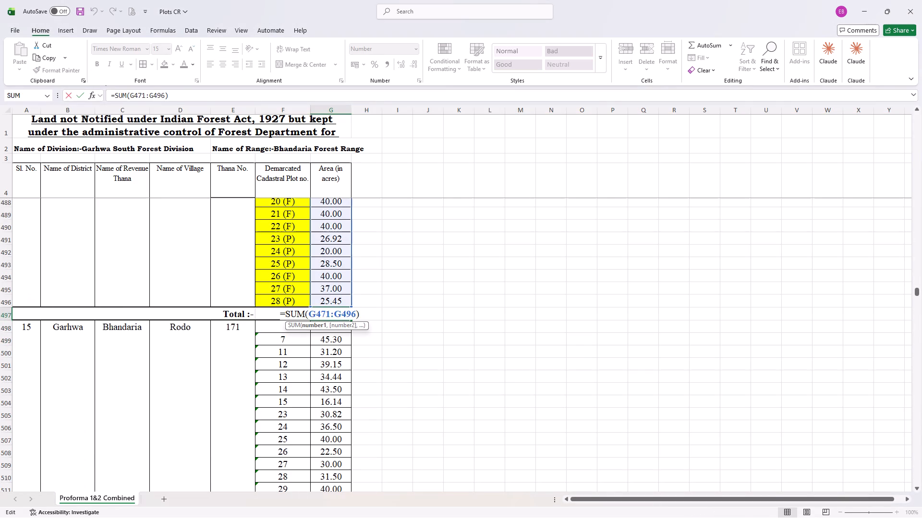
scroll(340, 315, "up", 3)
key("Return")
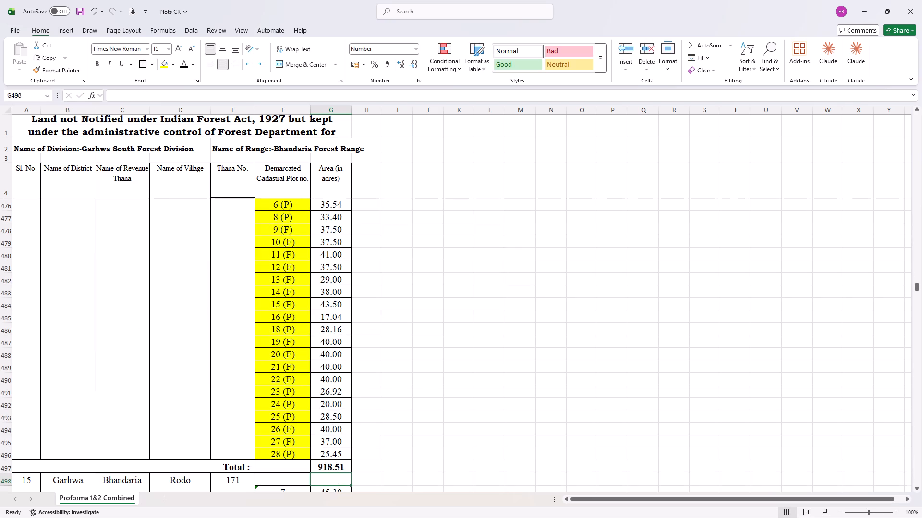
scroll(335, 349, "up", 2)
double_click(331, 395)
scroll(331, 395, "up", 2)
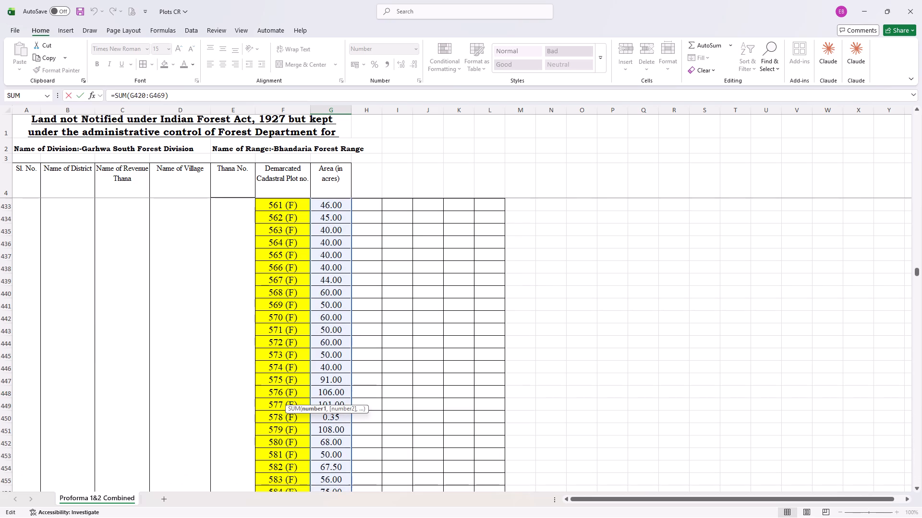
scroll(331, 395, "up", 2)
key("Return")
scroll(334, 329, "up", 3)
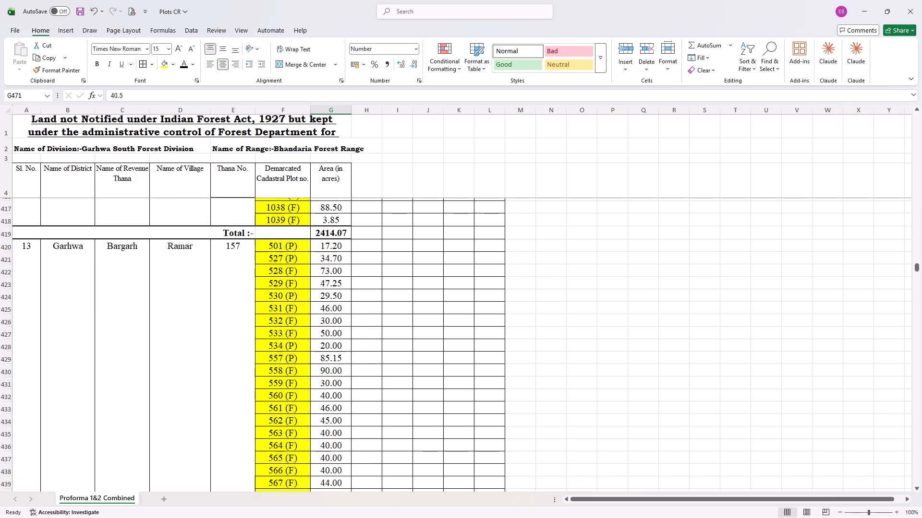
double_click(335, 231)
scroll(347, 260, "up", 5)
key("Return")
Check the summed ranges in the Total rows 371, 311, 303 and 272, from Paraswar up to Barganwa.
scroll(336, 290, "up", 3)
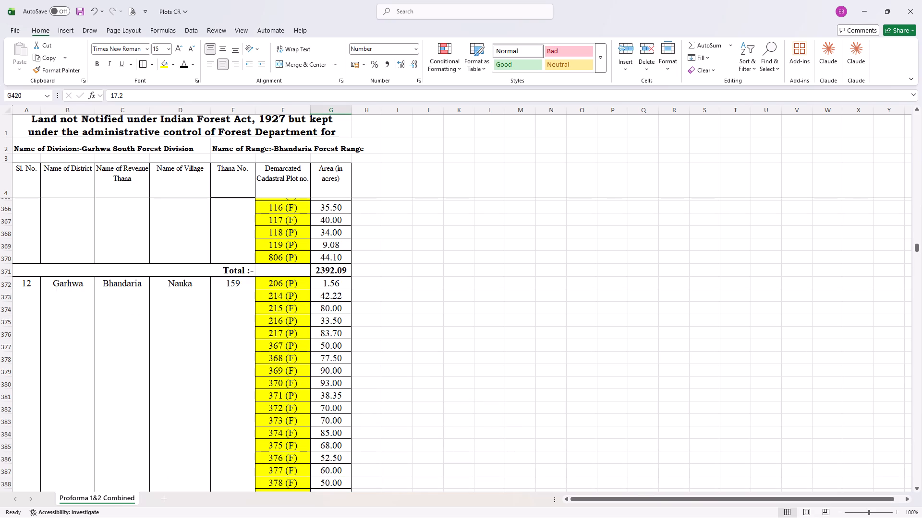
double_click(336, 272)
key("Return")
scroll(337, 274, "up", 6)
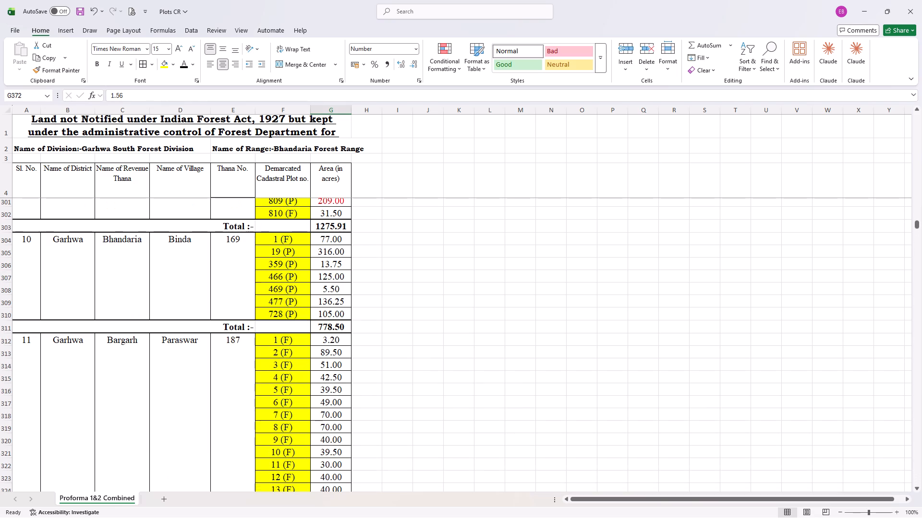
double_click(333, 327)
key("Return")
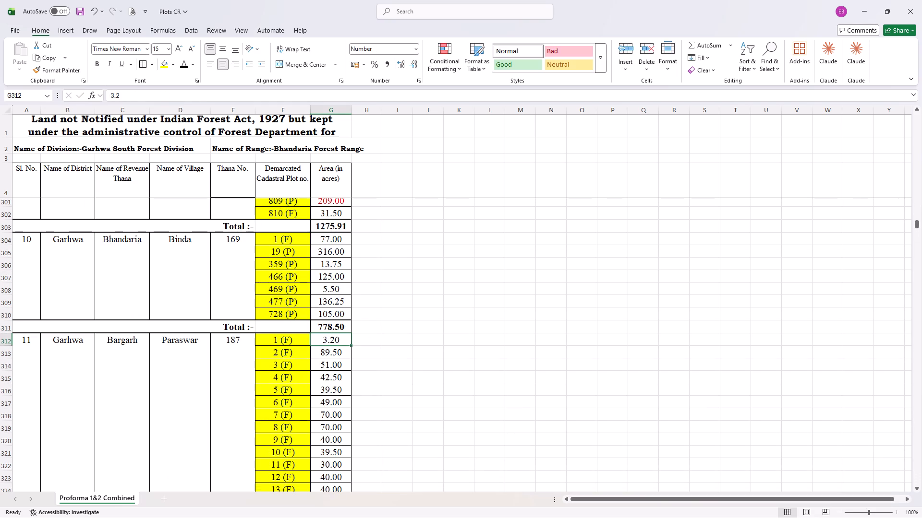
double_click(337, 226)
scroll(351, 273, "up", 3)
key("Return")
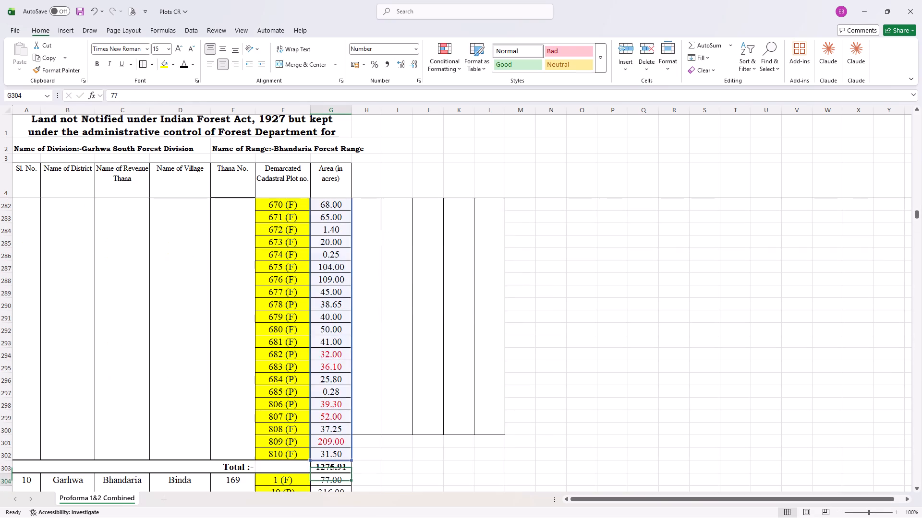
scroll(343, 268, "up", 2)
double_click(337, 345)
scroll(337, 345, "up", 1)
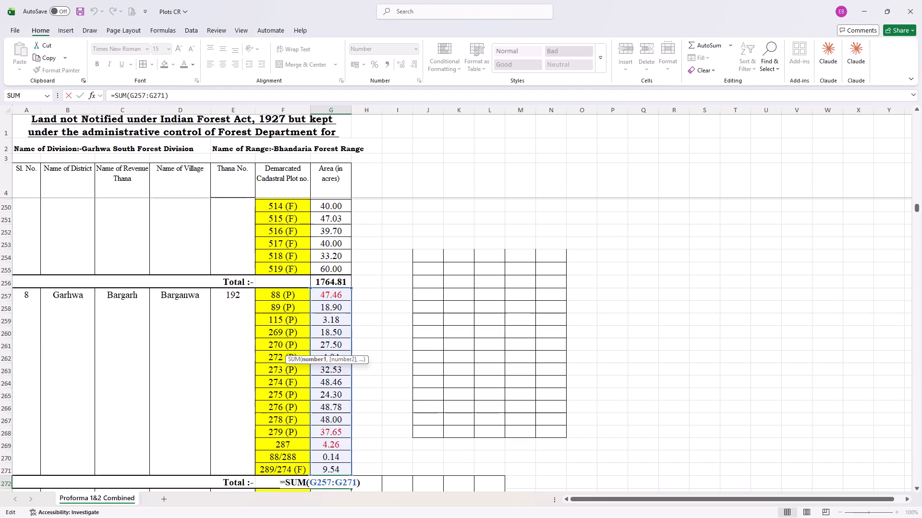
scroll(337, 345, "up", 1)
key("Return")
Examine the plot marking and highlighting in the village blocks from Khajuri down to Lidki, returning to Rodo.
scroll(337, 345, "down", 17)
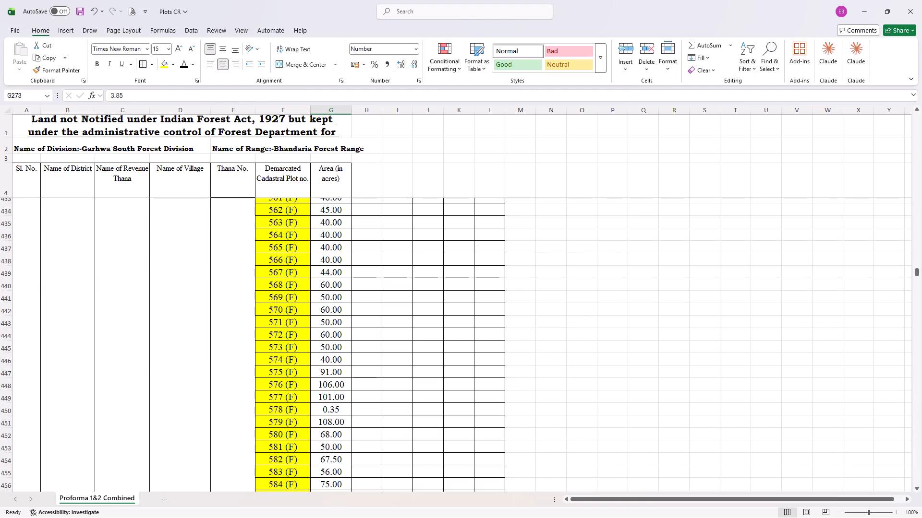
scroll(337, 345, "down", 9)
scroll(337, 345, "up", 6)
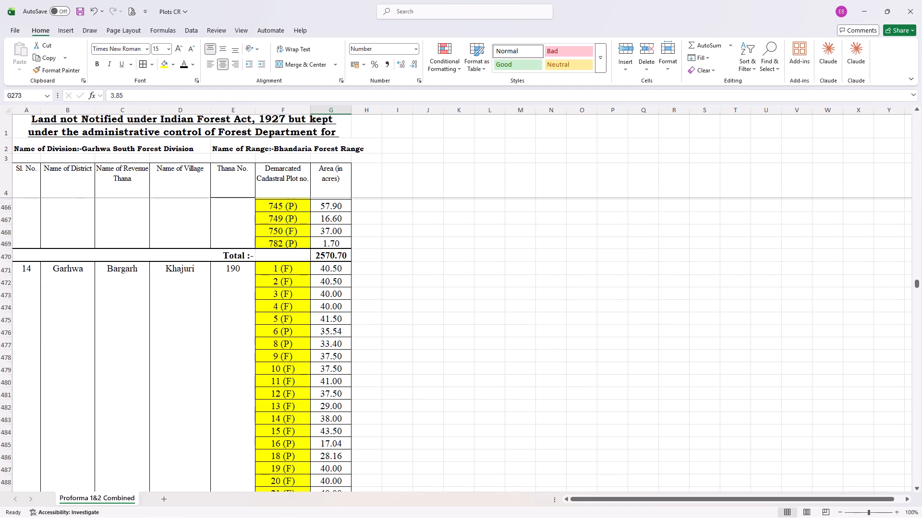
scroll(337, 345, "down", 2)
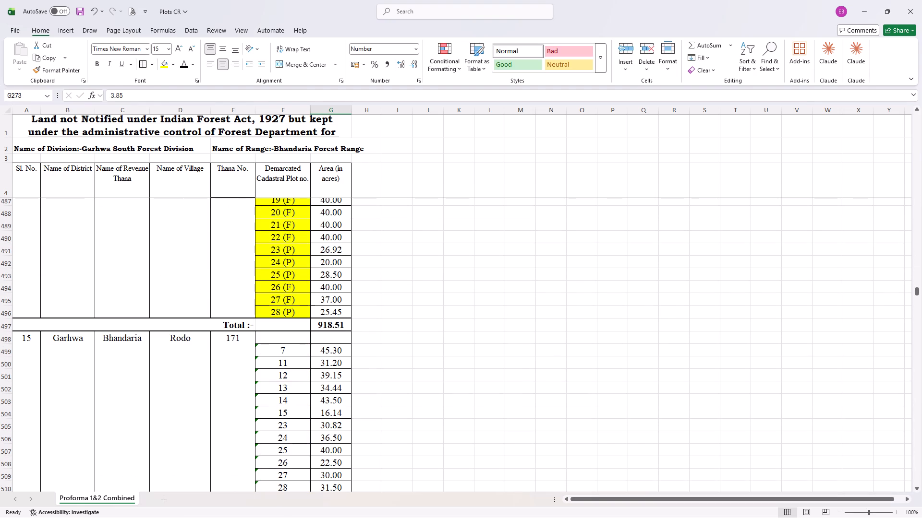
scroll(304, 341, "down", 8)
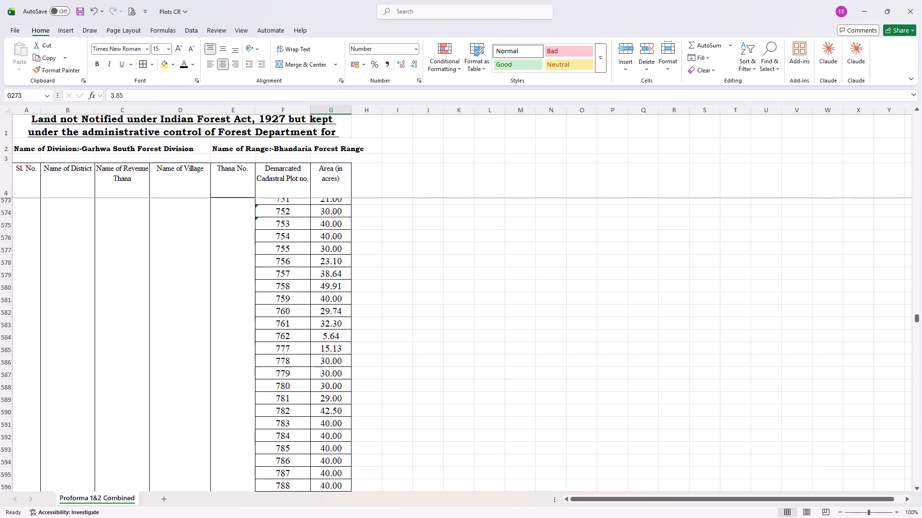
scroll(304, 341, "down", 5)
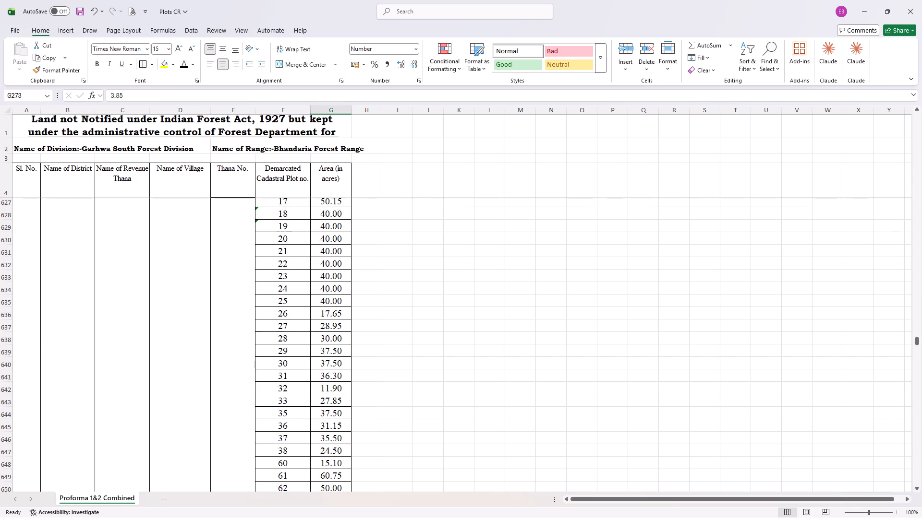
scroll(304, 341, "down", 9)
scroll(304, 341, "up", 3)
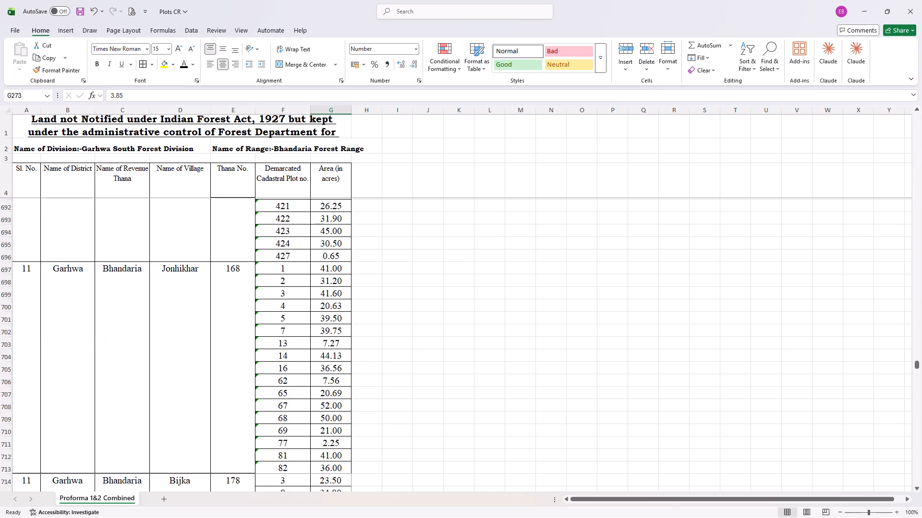
scroll(304, 341, "down", 9)
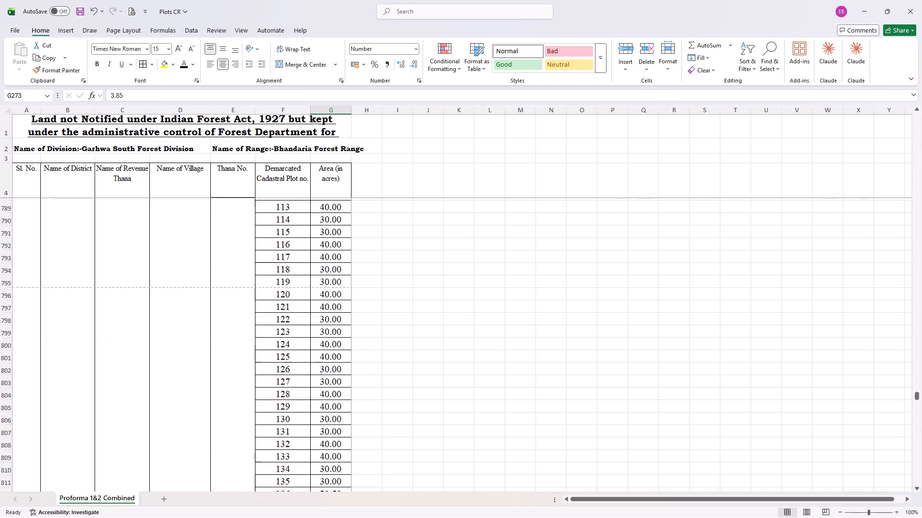
scroll(304, 341, "down", 11)
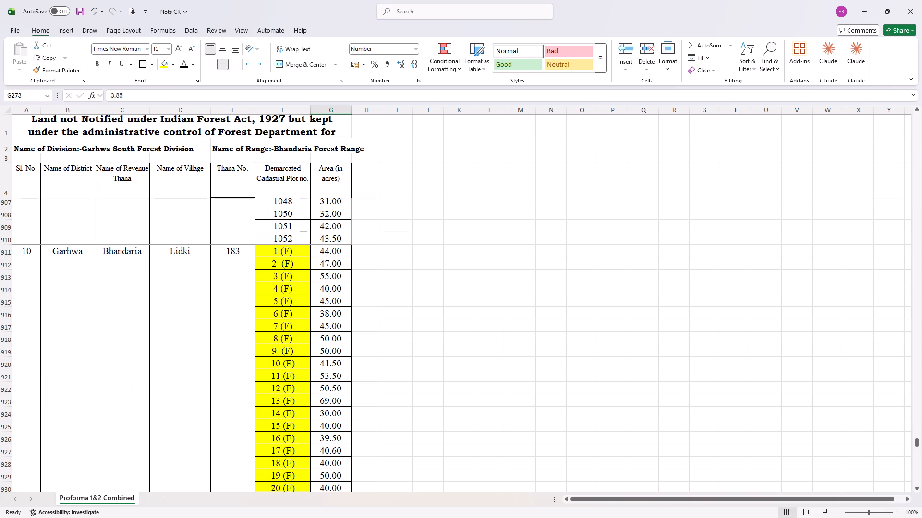
scroll(304, 341, "down", 9)
scroll(304, 341, "up", 7)
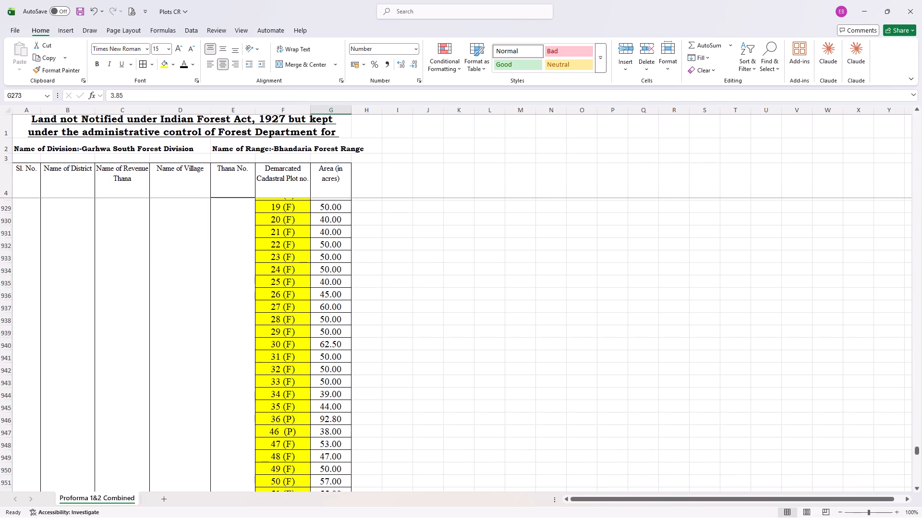
scroll(304, 341, "up", 10)
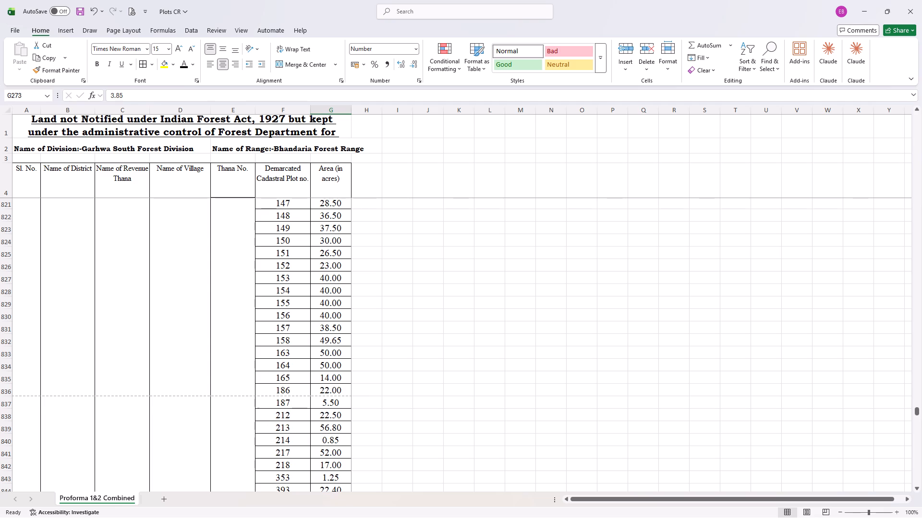
scroll(304, 341, "up", 14)
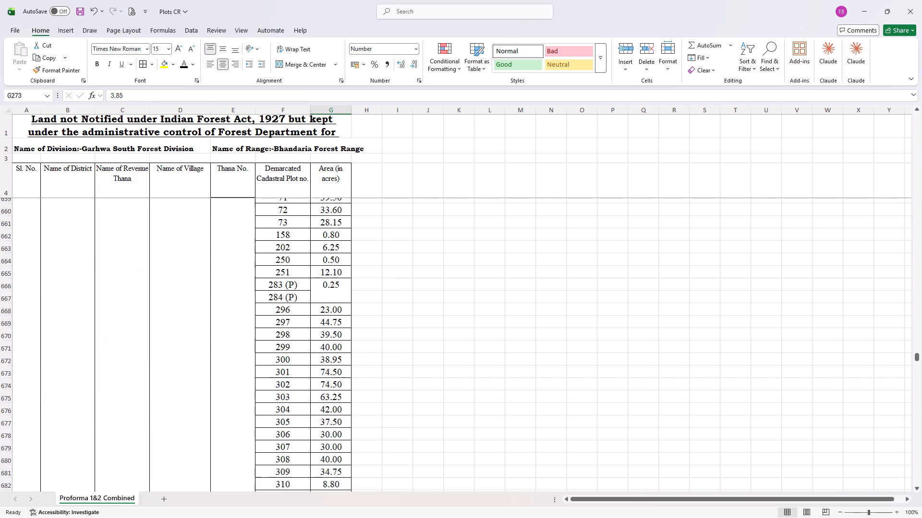
scroll(304, 341, "up", 17)
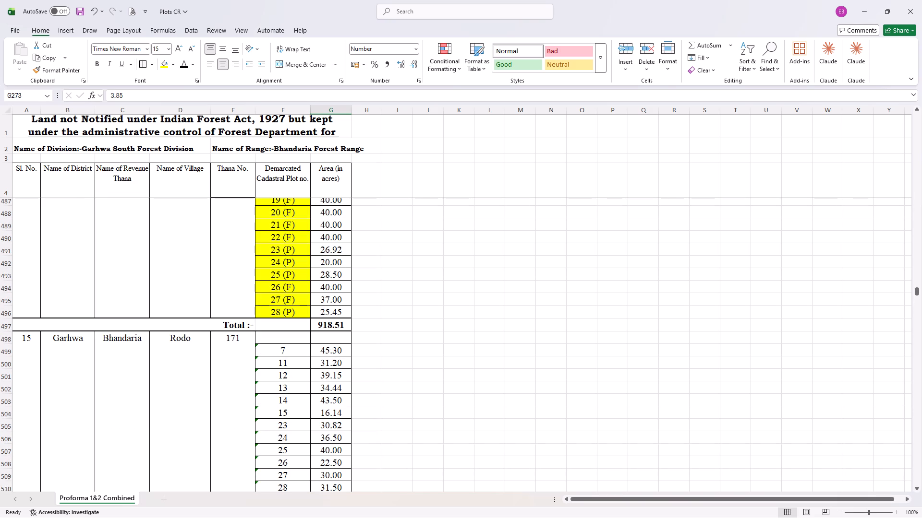
Unmerge the Sl. No., district, revenue thana, village and thana number cells of the Rodo block.
left_click_drag(23, 377, 224, 386)
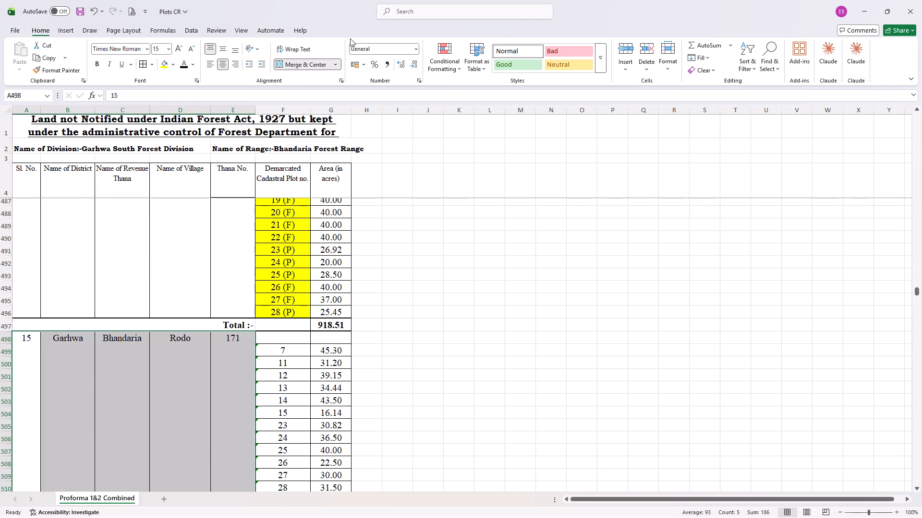
left_click(311, 68)
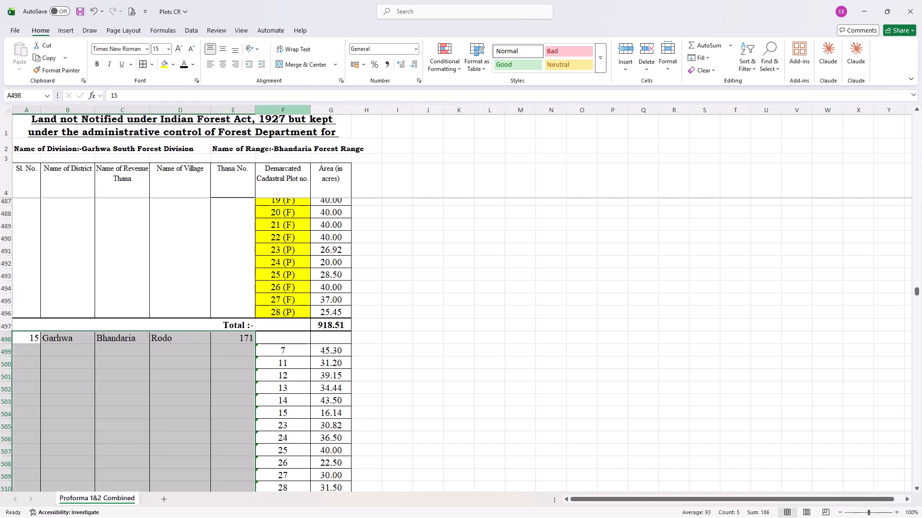
Move Rodo's Sl. No., district, revenue thana, village and thana number from row 498 to row 505, beside plot 23.
left_click_drag(29, 341, 39, 341)
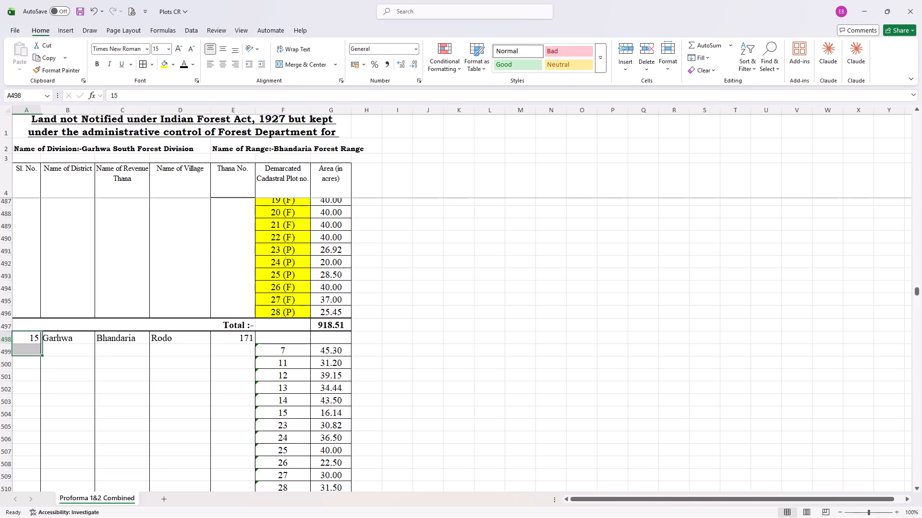
left_click_drag(39, 340, 96, 348)
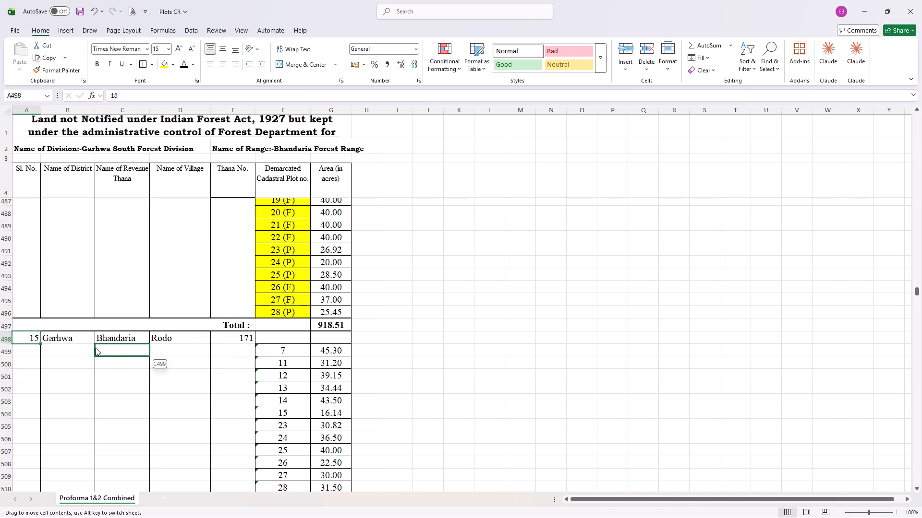
left_click_drag(96, 348, 22, 335)
left_click_drag(30, 337, 201, 337)
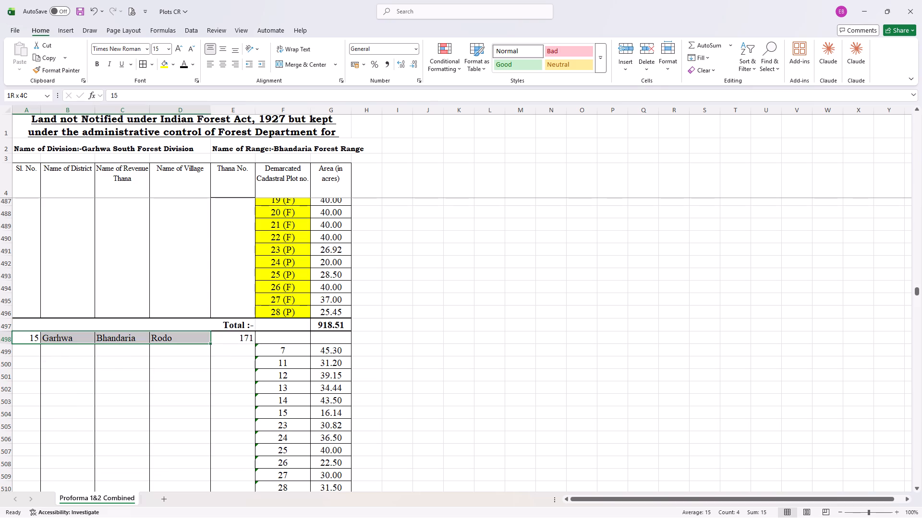
left_click_drag(201, 337, 221, 337)
key("ctrl+x")
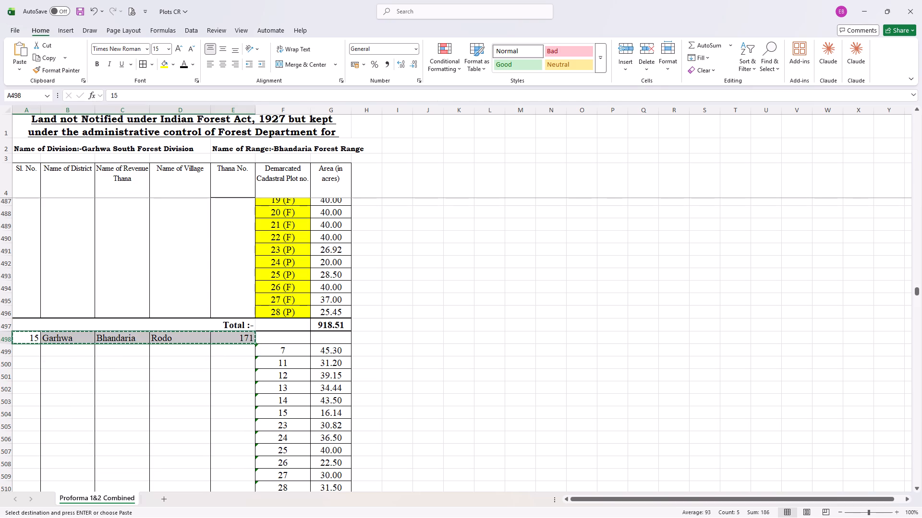
left_click(24, 424)
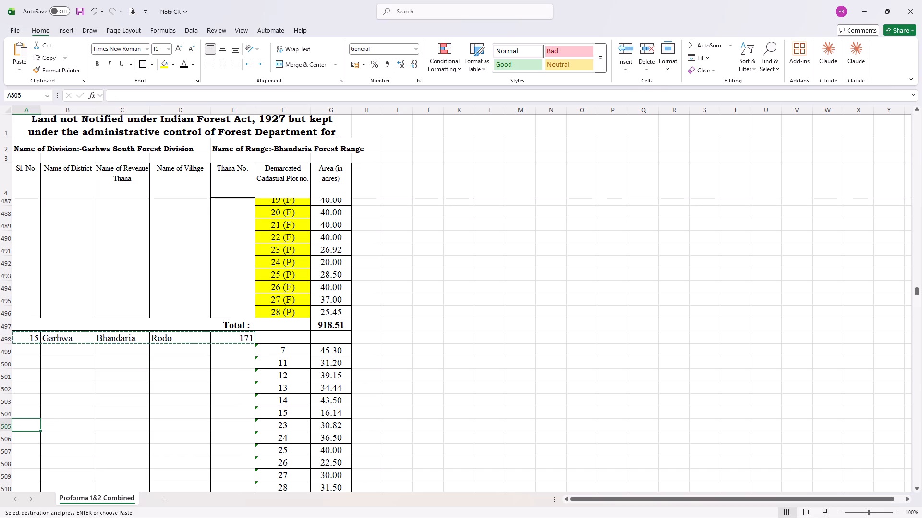
key("ctrl+v")
Delete rows 499 to 504 with plots 7 to 15, plus the blank row 498, above Rodo's plot 23.
left_click_drag(11, 349, 3, 407)
right_click(3, 375)
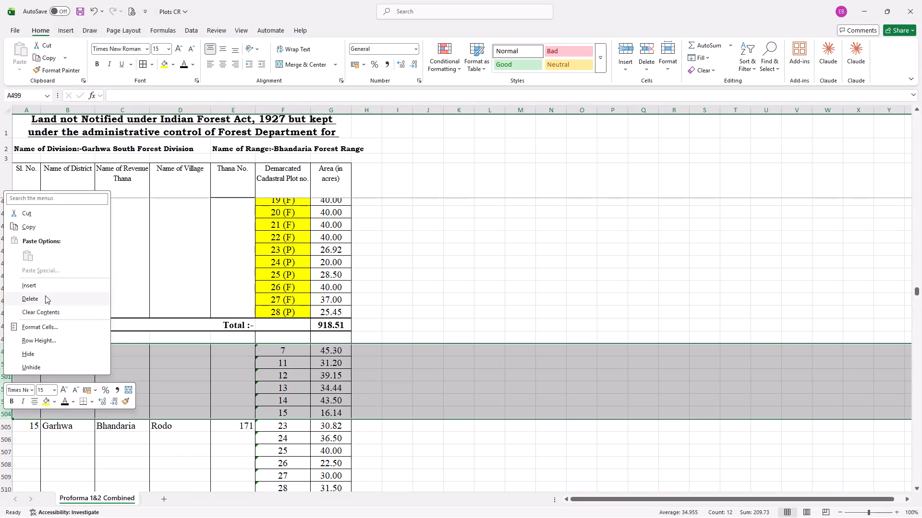
left_click(45, 295)
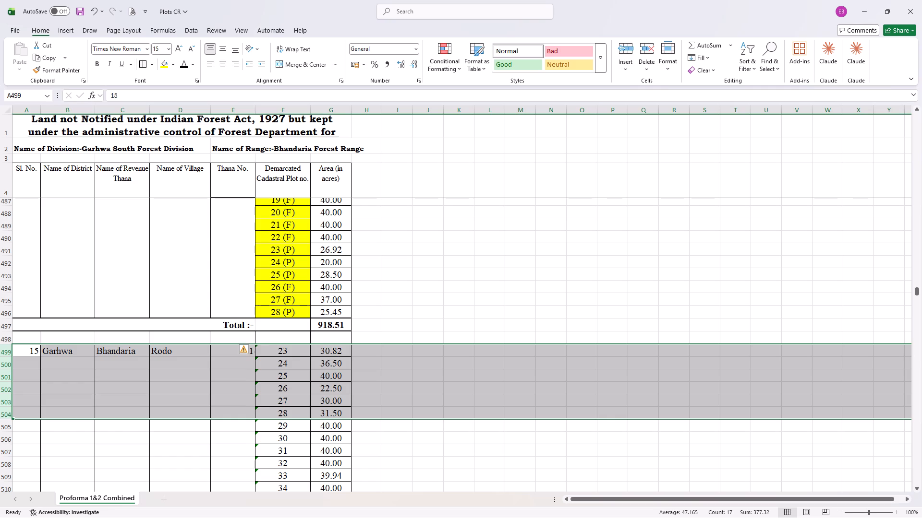
left_click(296, 351)
left_click(4, 336)
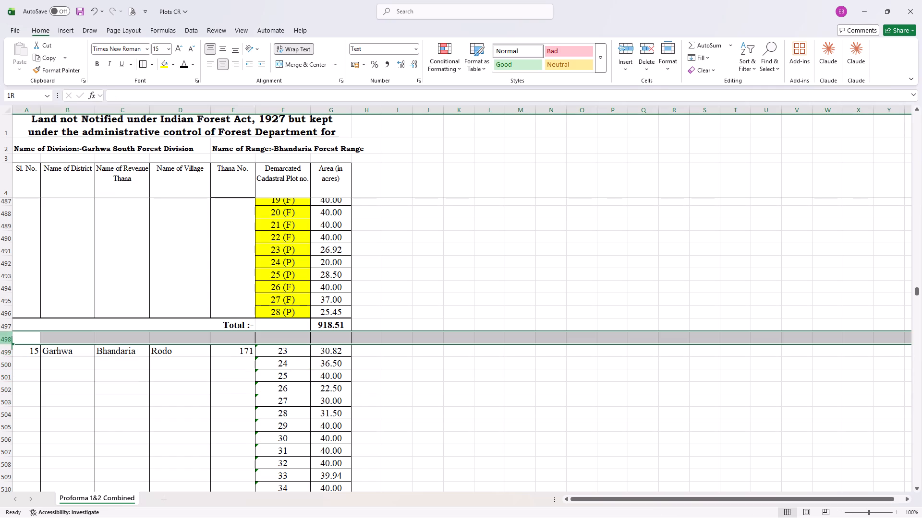
right_click(4, 336)
left_click(61, 258)
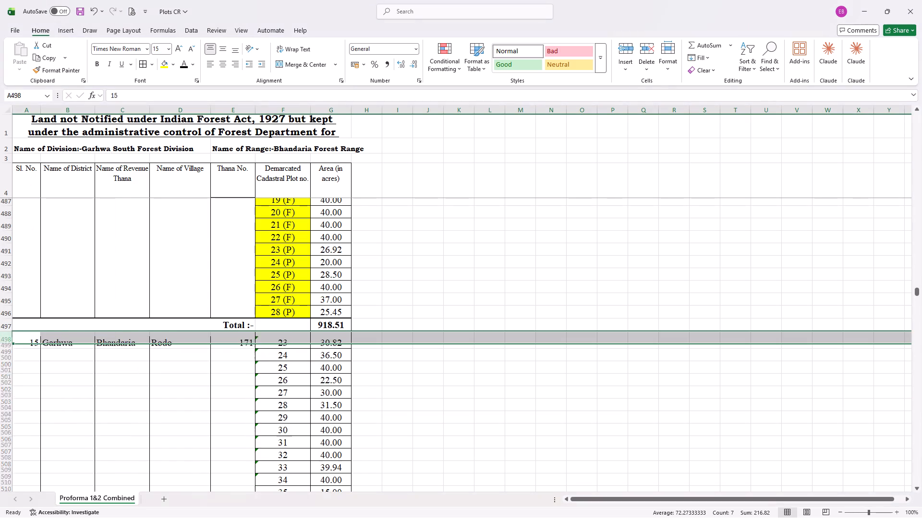
Mark plot 23 in the first row of the Rodo block with (P).
double_click(293, 340)
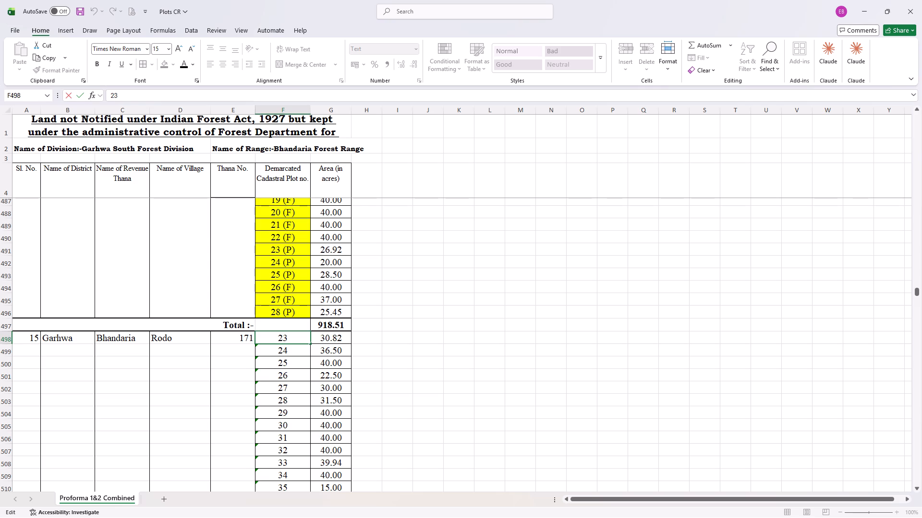
key("space")
type("(P)")
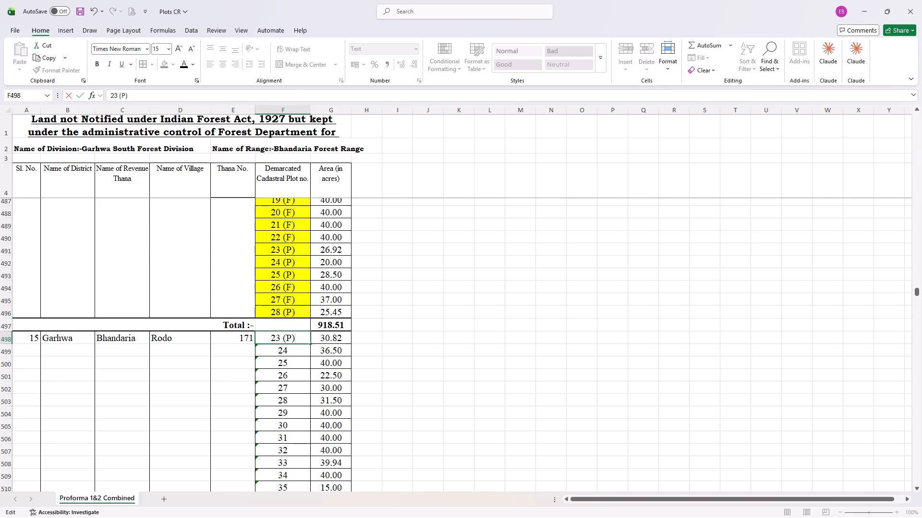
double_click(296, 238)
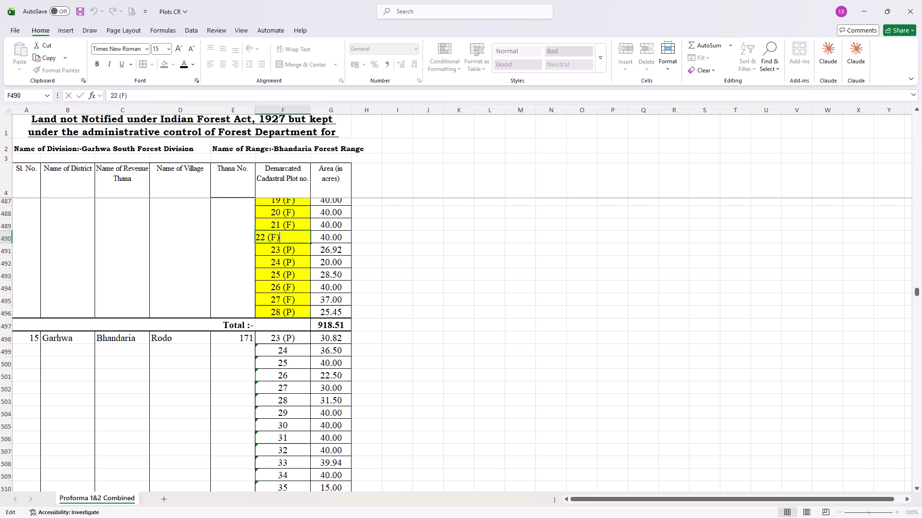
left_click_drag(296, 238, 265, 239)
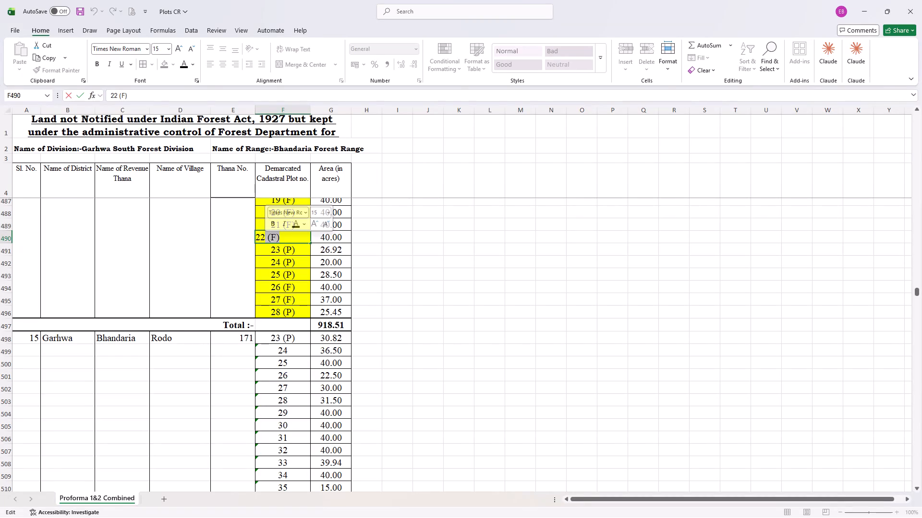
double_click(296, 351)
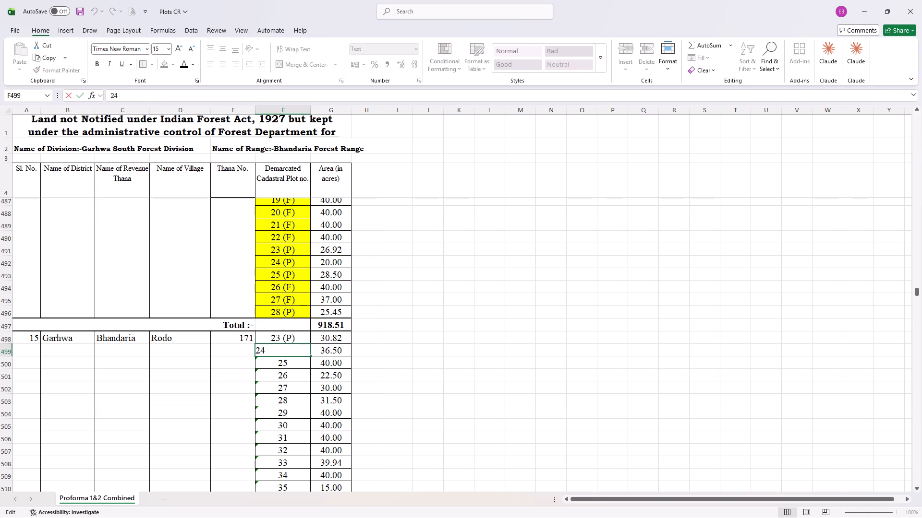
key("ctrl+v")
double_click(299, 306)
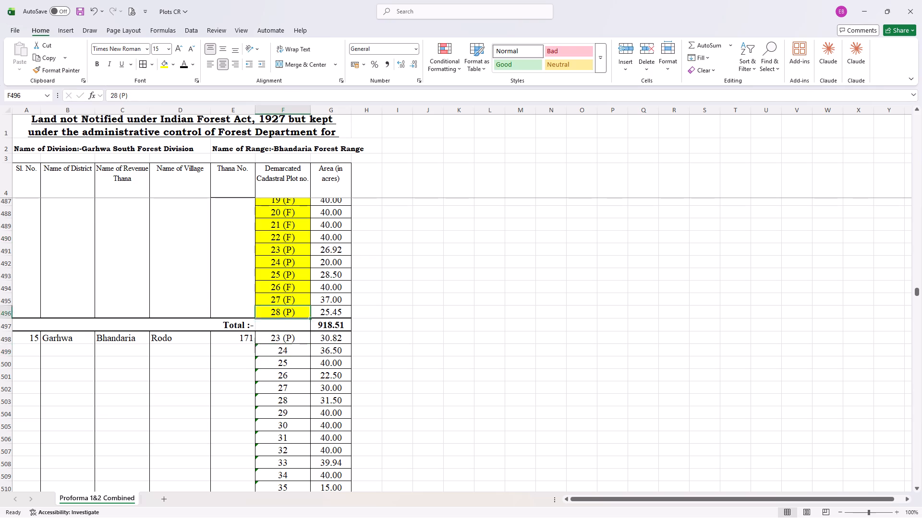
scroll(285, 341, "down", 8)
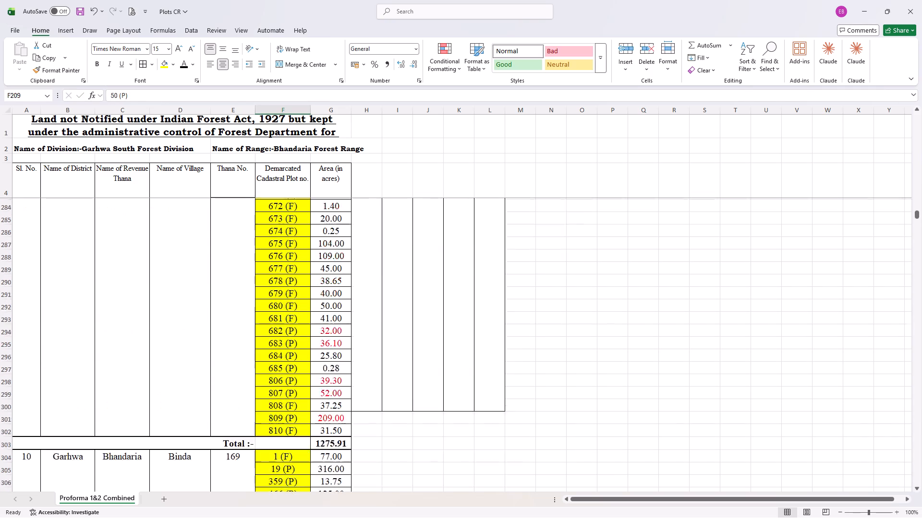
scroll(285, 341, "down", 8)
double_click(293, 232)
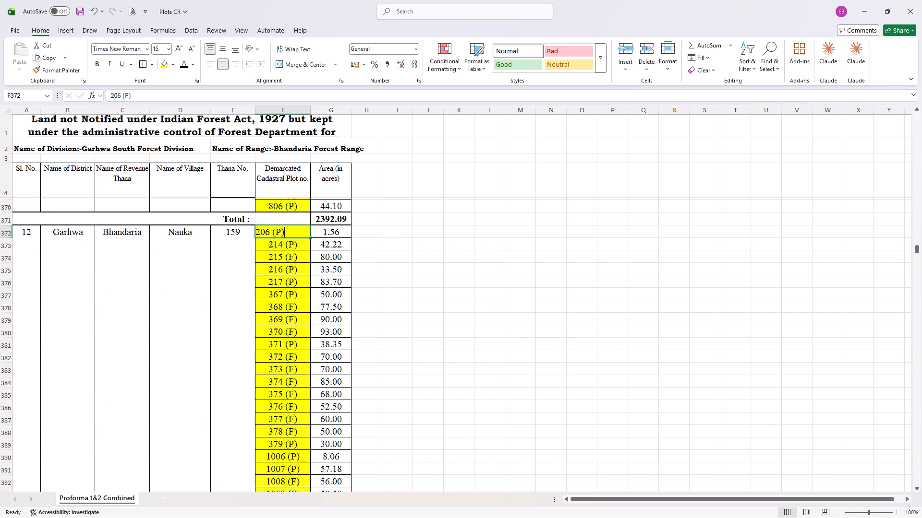
Copy the (F) suffix from Nauka's plot 215 and append it to Rodo's plots 24 to 28.
double_click(300, 259)
left_click_drag(298, 259, 270, 259)
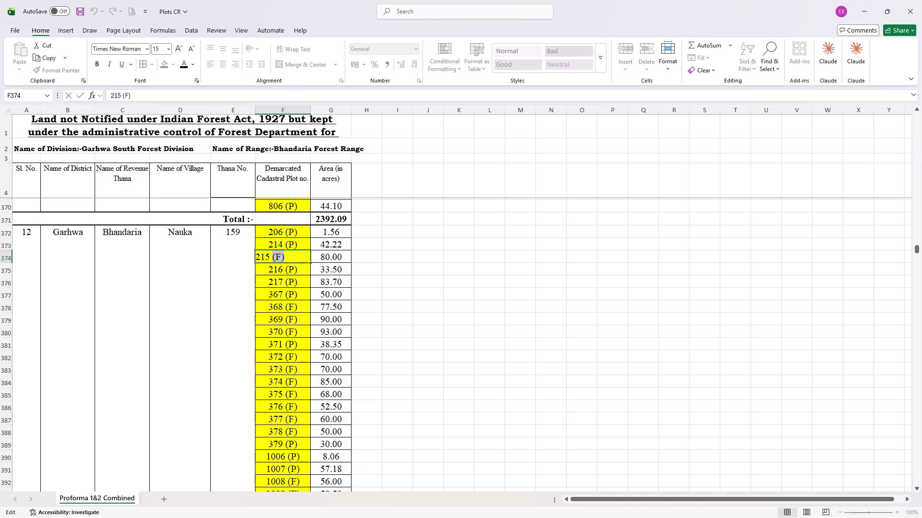
left_click_drag(270, 259, 270, 259)
key("ctrl+c")
scroll(278, 299, "down", 13)
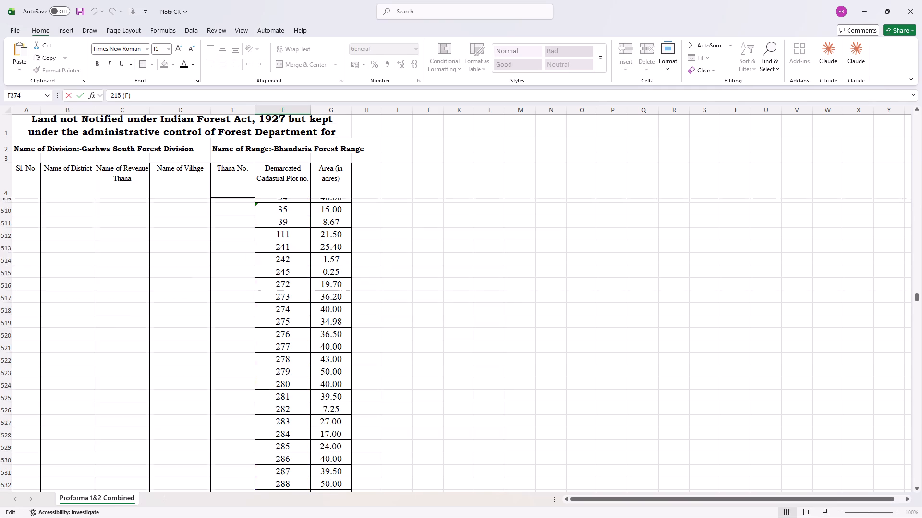
scroll(279, 300, "up", 2)
double_click(289, 341)
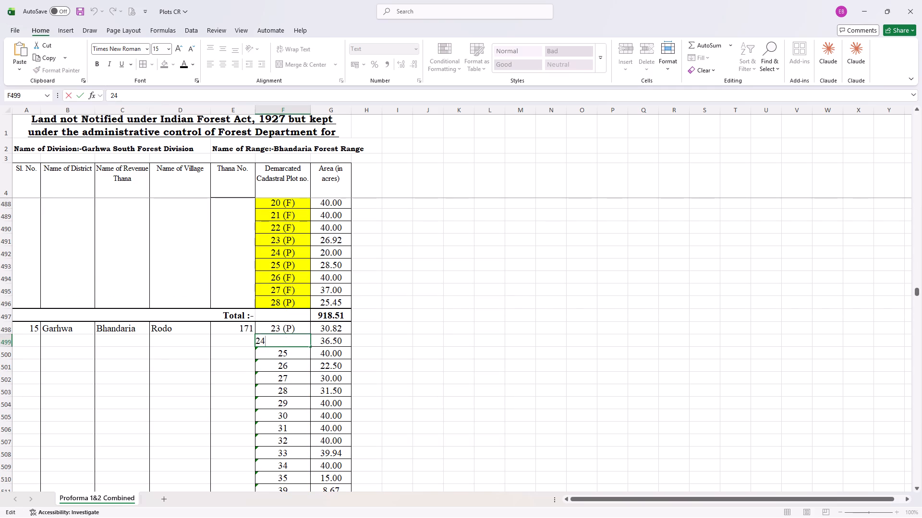
key("ctrl+v")
double_click(290, 355)
key("ctrl+v")
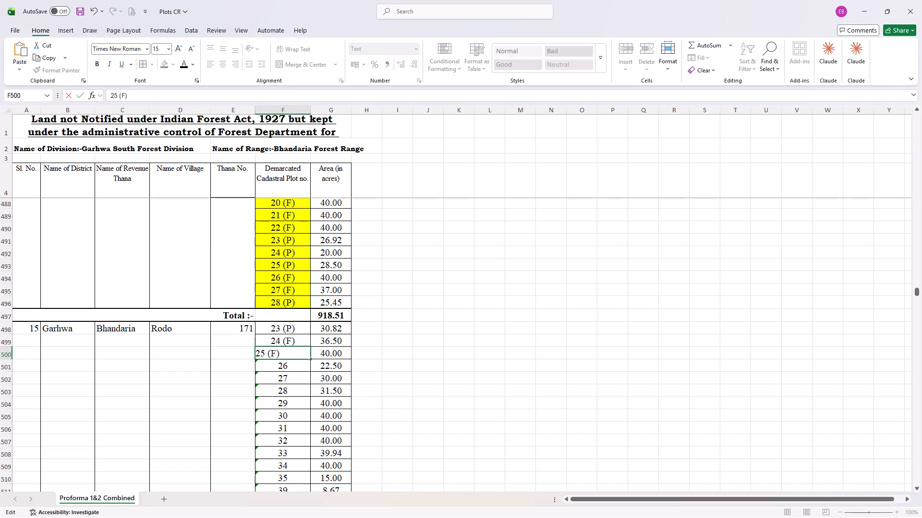
double_click(297, 364)
key("ctrl+v")
double_click(299, 379)
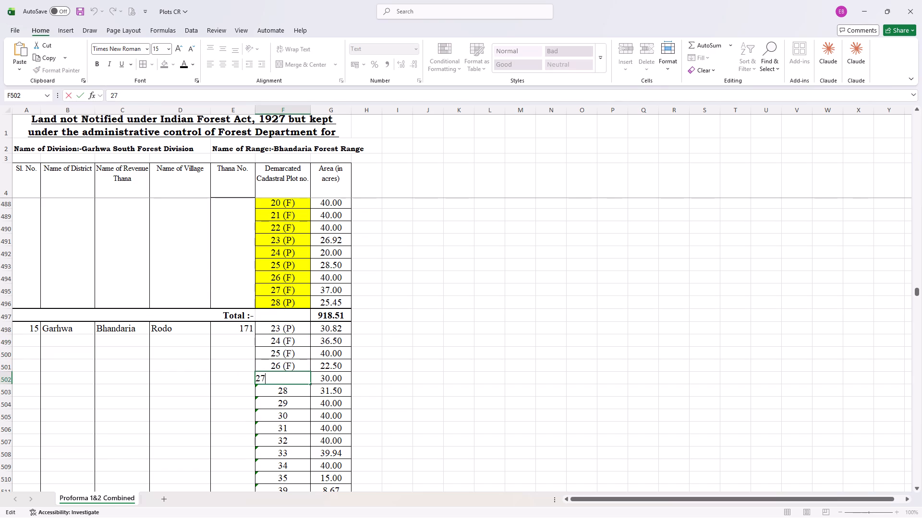
key("ctrl+v")
double_click(299, 393)
key("ctrl+v")
Append the copied (F) suffix to Rodo's plots 29 to 34.
double_click(294, 406)
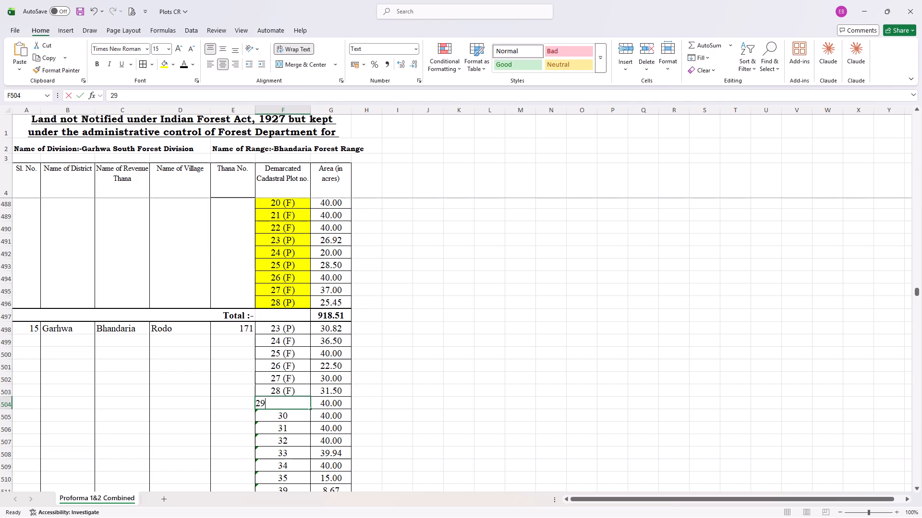
key("ctrl+v")
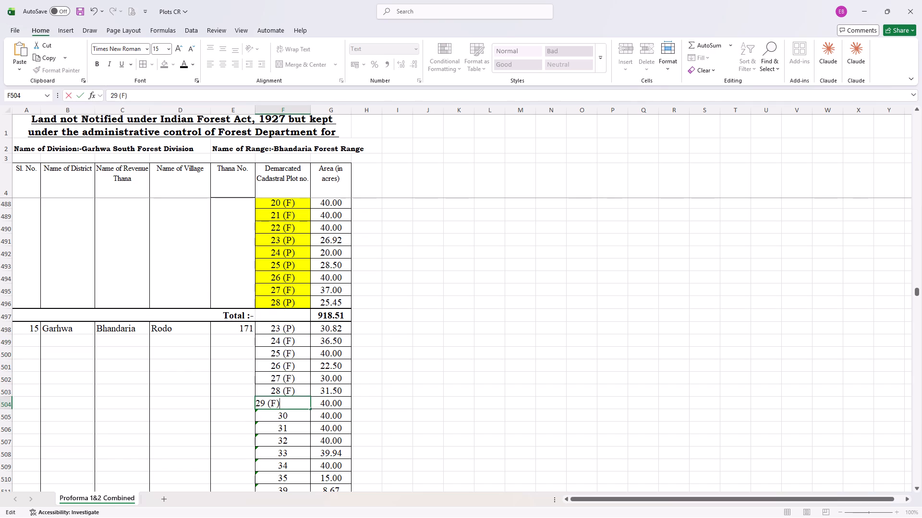
double_click(299, 419)
key("ctrl+v")
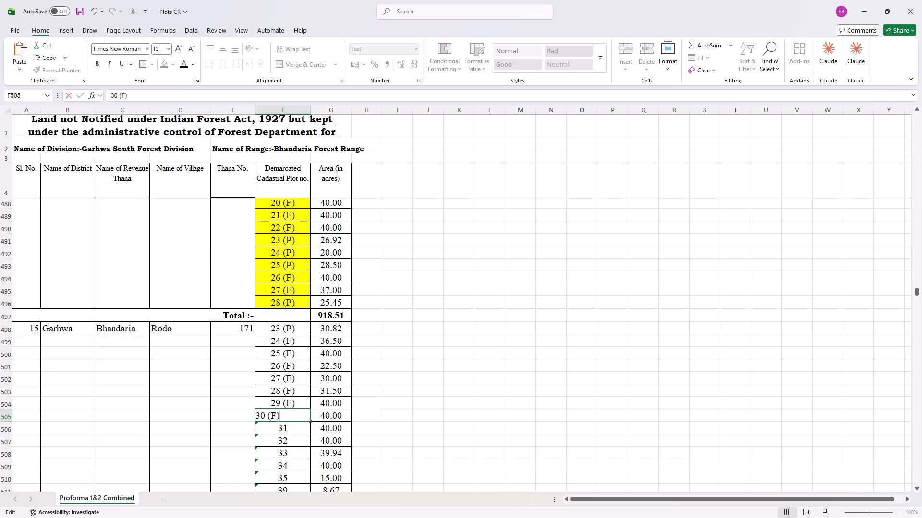
double_click(305, 429)
key("ctrl+v")
double_click(297, 439)
key("ctrl+v")
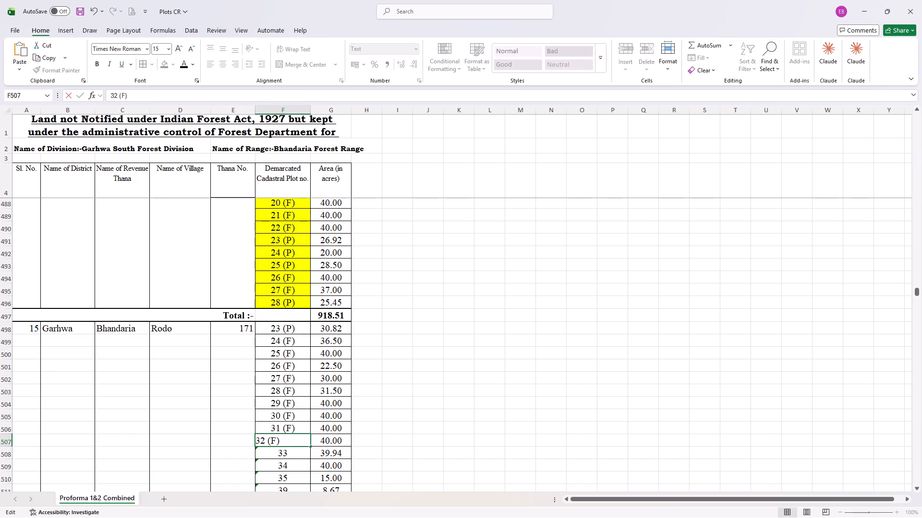
double_click(303, 451)
key("ctrl+v")
left_click(307, 469)
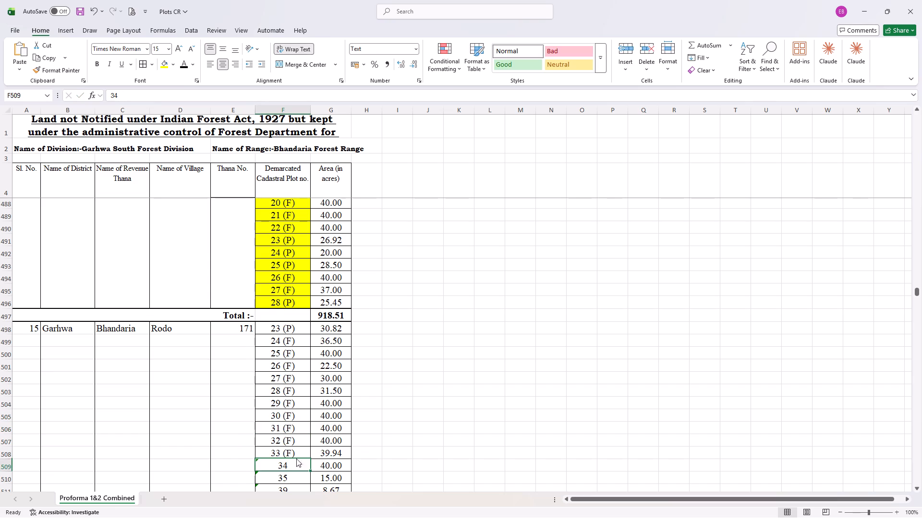
left_click(296, 459)
double_click(295, 463)
key("ctrl+v")
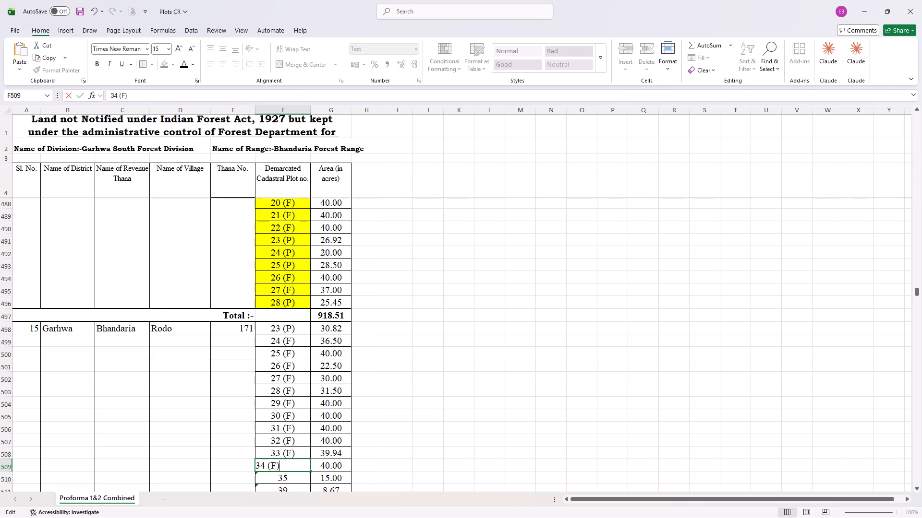
Change the marking of Rodo's plot 33 to (P).
scroll(304, 412, "down", 1)
double_click(294, 344)
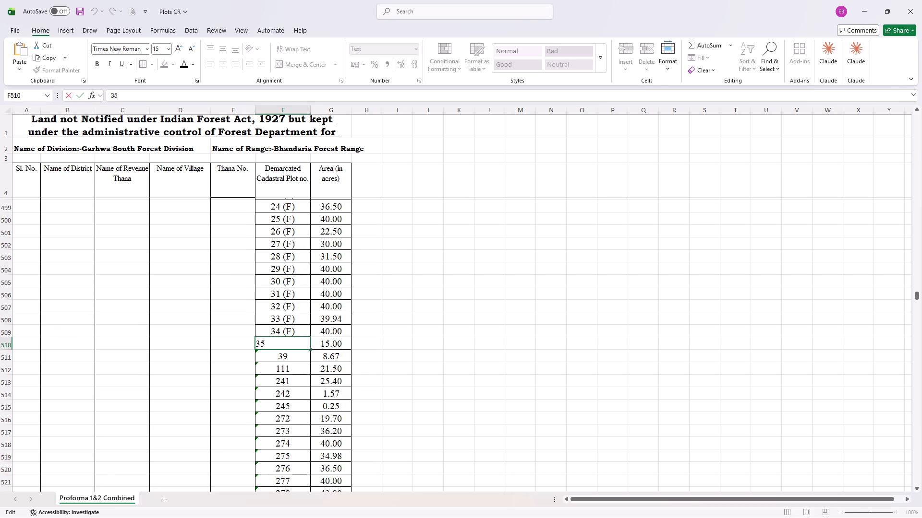
double_click(291, 318)
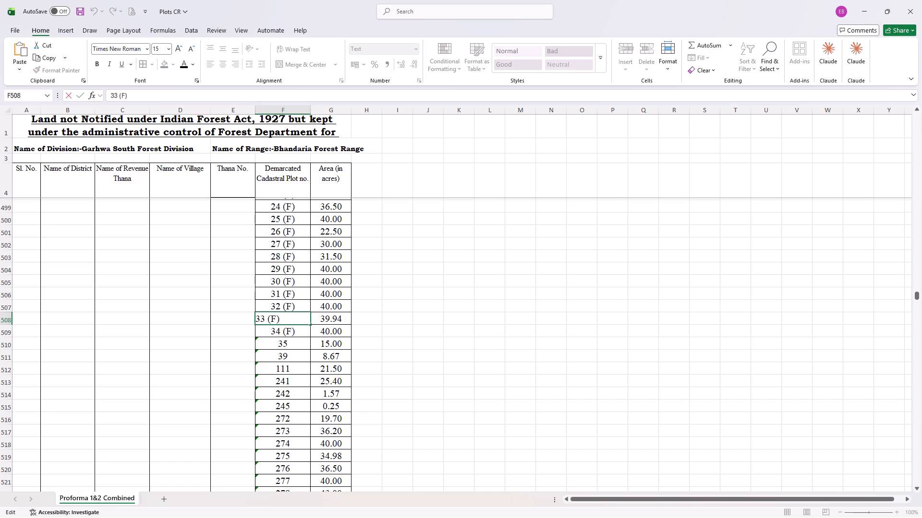
key("Left")
key("BackSpace")
key("shift+p")
left_click(299, 342)
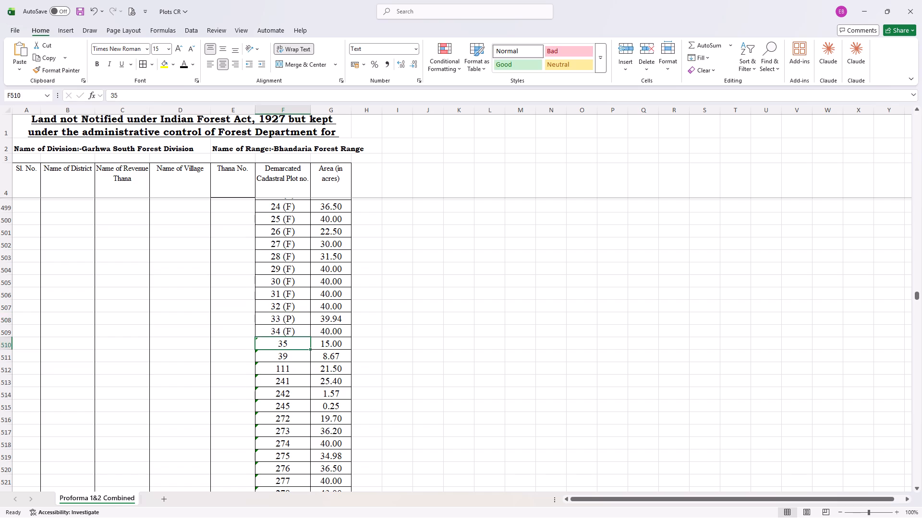
Copy the (P) suffix from Rodo's plot 33 and append it to plots 35, 39 and 111.
double_click(301, 320)
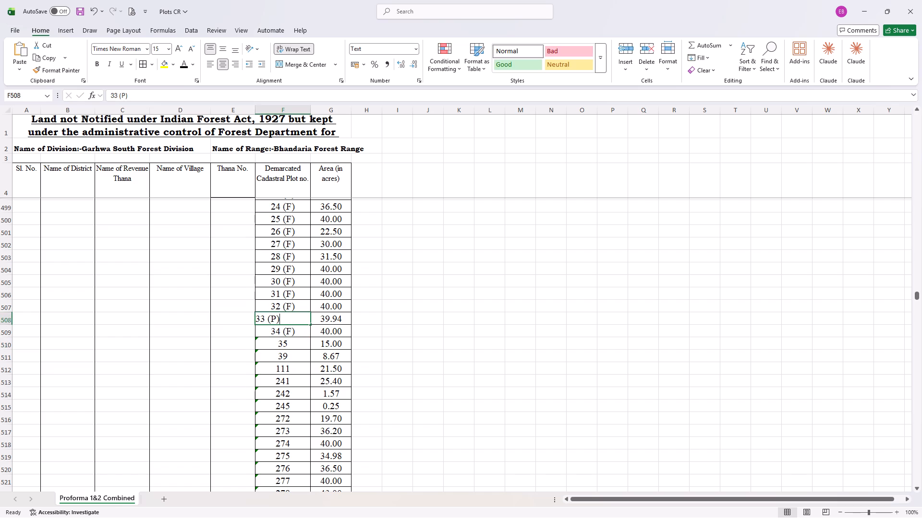
left_click_drag(300, 318, 265, 326)
key("ctrl+c")
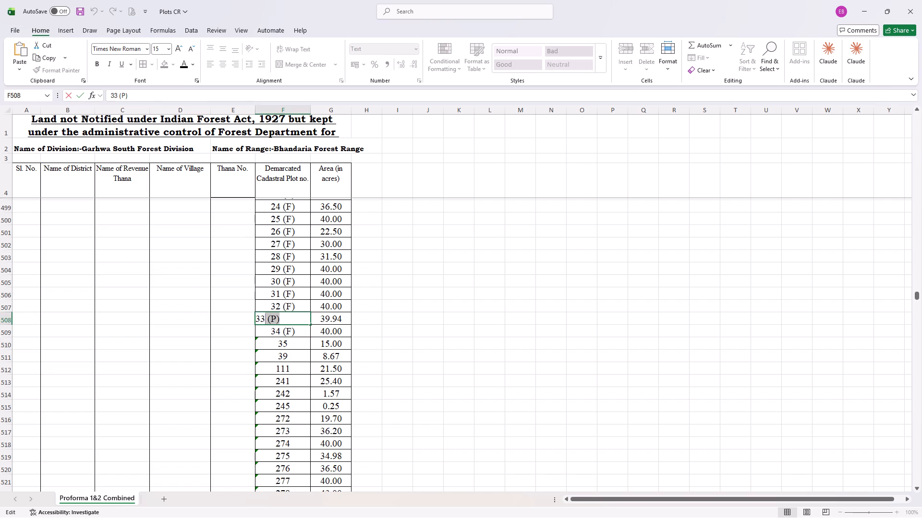
double_click(297, 339)
key("ctrl+v")
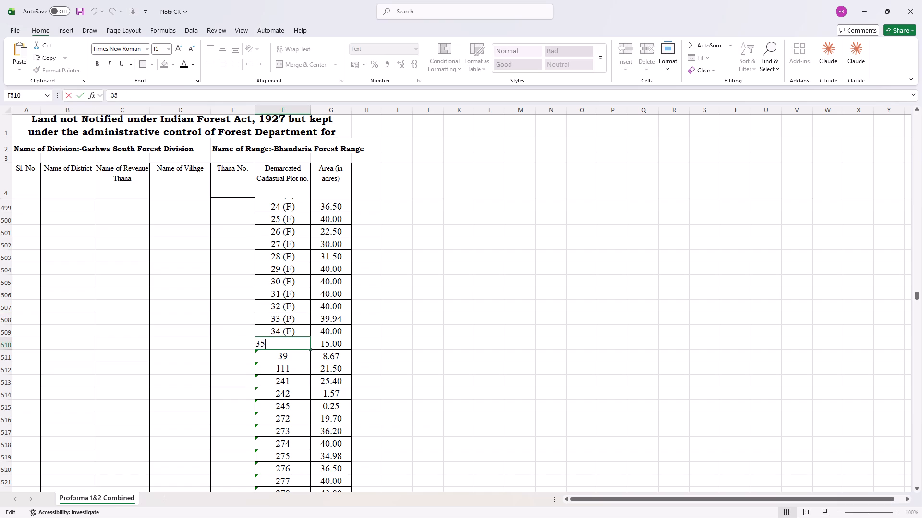
double_click(300, 355)
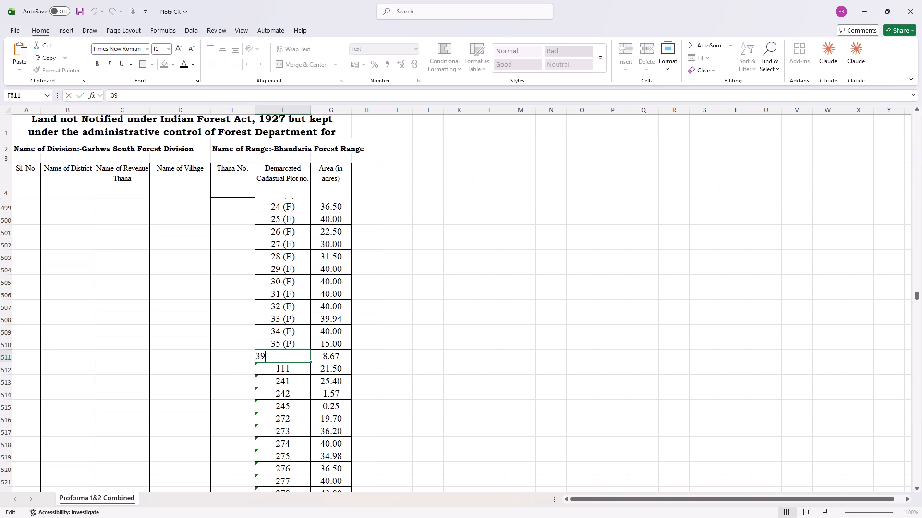
key("ctrl+v")
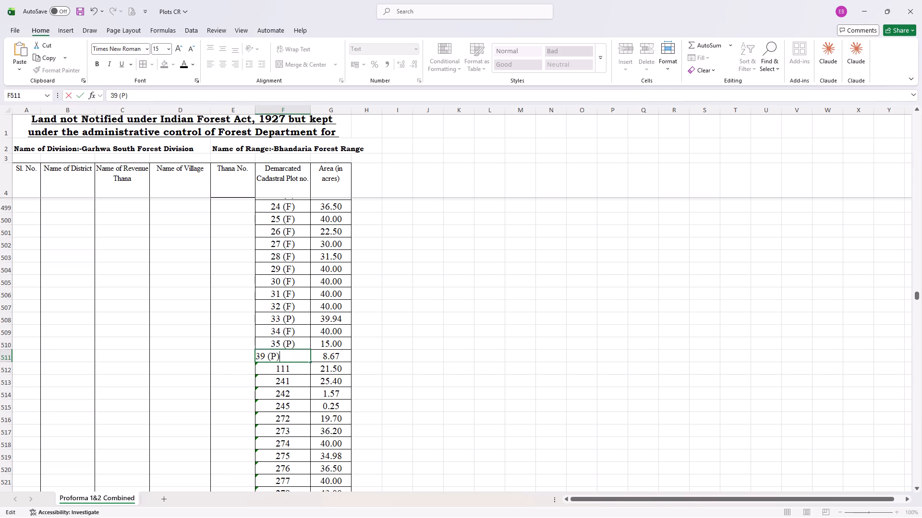
double_click(298, 370)
key("ctrl+v")
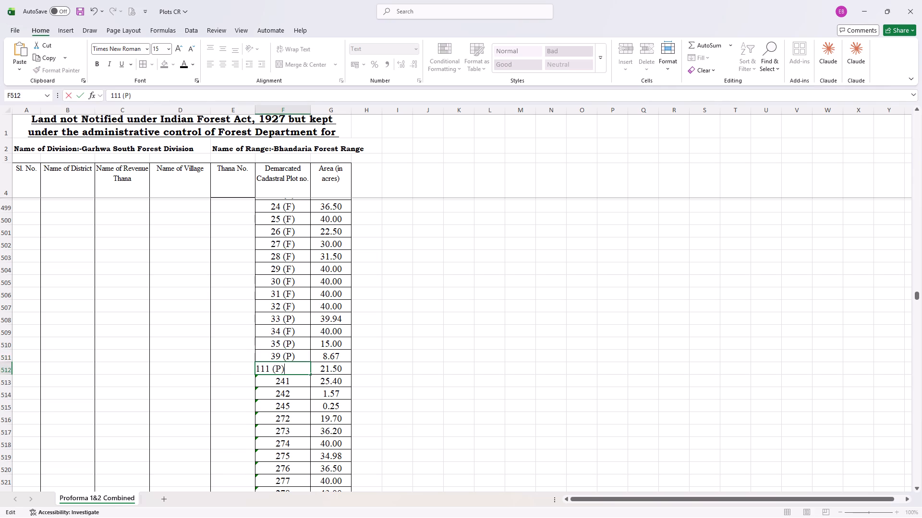
Delete rows 513 to 515 with plots 241, 242 and 245 from the Rodo block.
left_click_drag(8, 379, 8, 397)
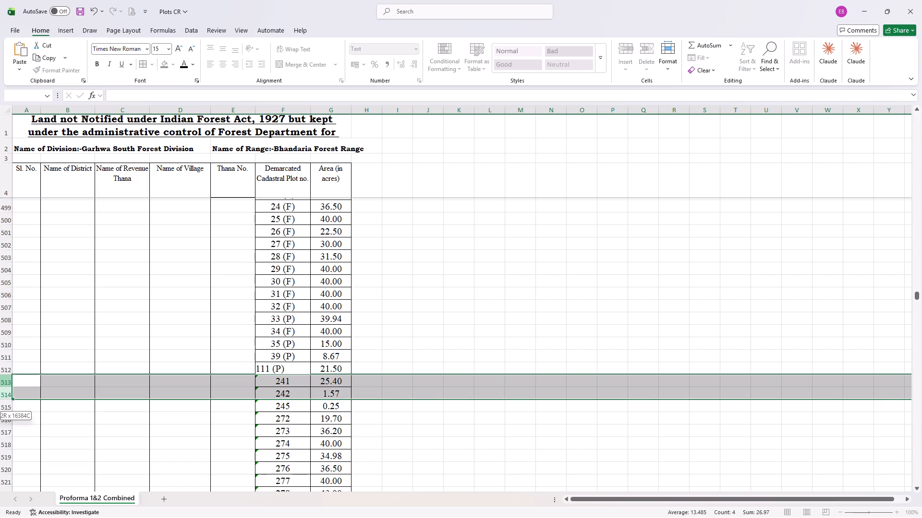
left_click_drag(8, 397, 8, 406)
right_click(2, 389)
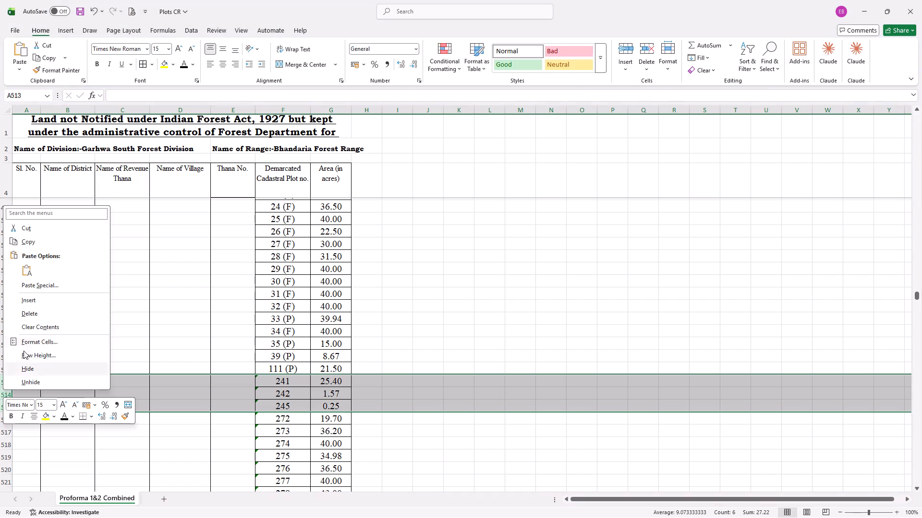
left_click(40, 317)
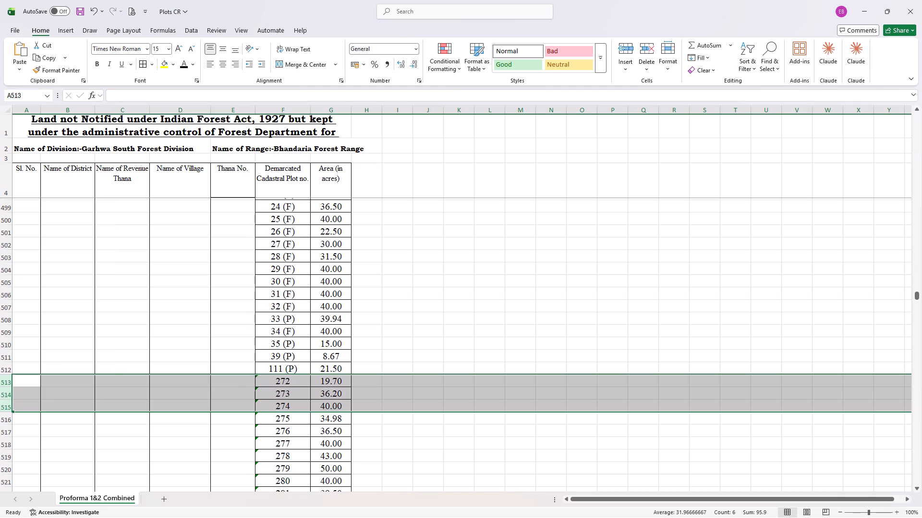
Append the copied (P) suffix to Rodo's plots 272 to 275.
double_click(303, 382)
key("ctrl+v")
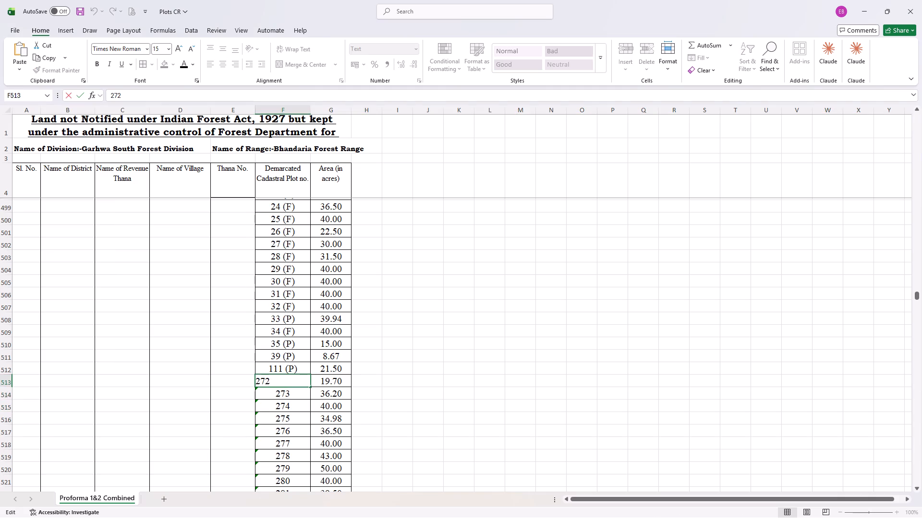
double_click(300, 396)
key("ctrl+v")
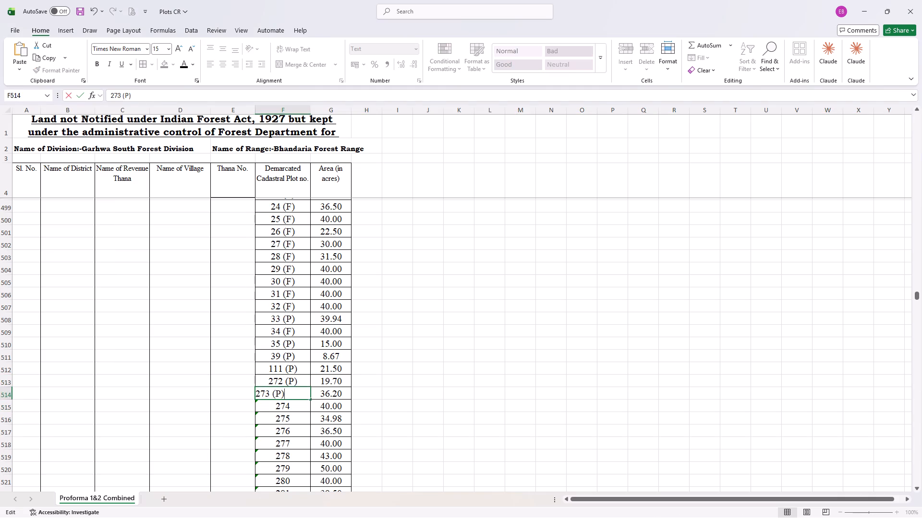
double_click(296, 409)
key("ctrl+v")
double_click(298, 417)
key("ctrl+v")
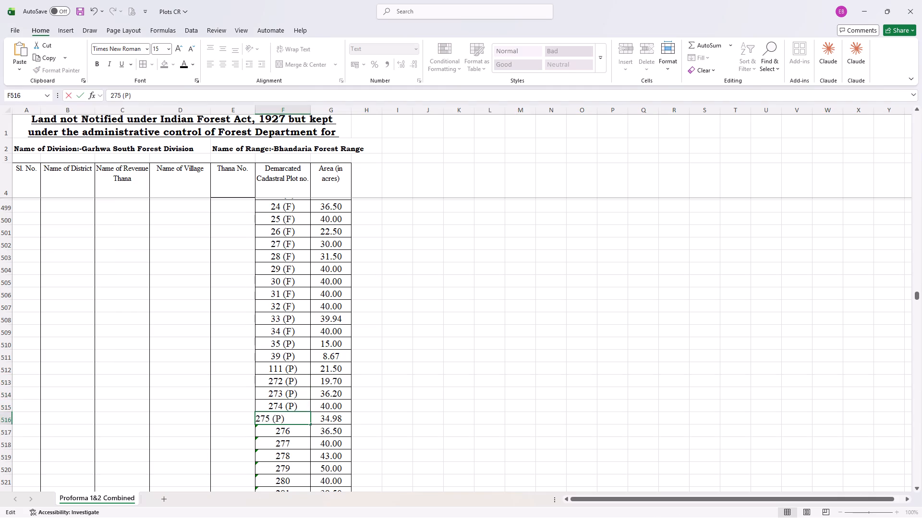
scroll(298, 417, "up", 1)
scroll(298, 417, "down", 1)
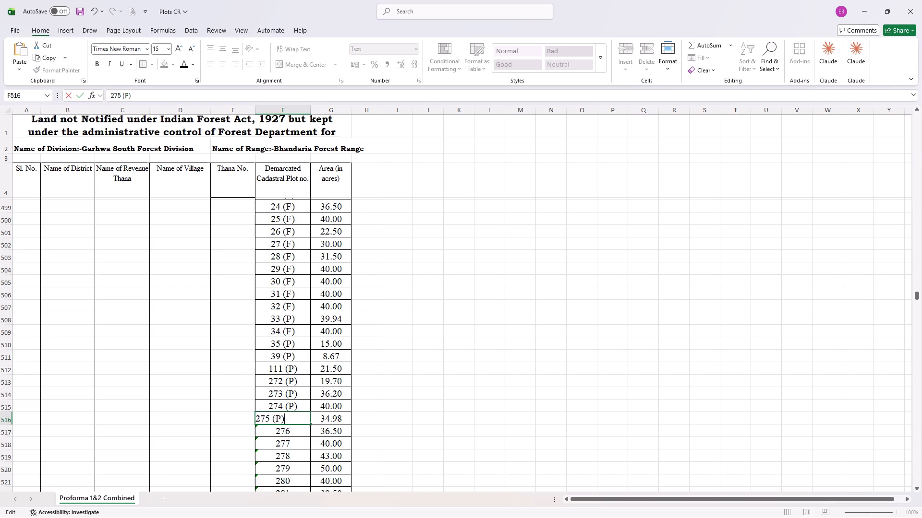
double_click(293, 406)
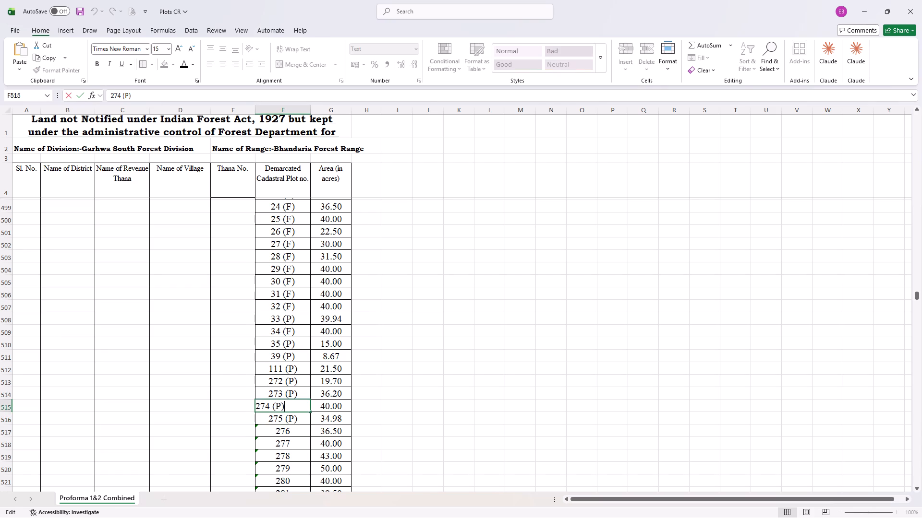
key("Left")
key("BackSpace")
key("shift+f")
Copy the (F) suffix from Rodo's plot 274 and append it to plots 276 to 280.
left_click_drag(293, 406, 274, 406)
left_click_drag(274, 406, 270, 406)
key("ctrl+c")
double_click(301, 434)
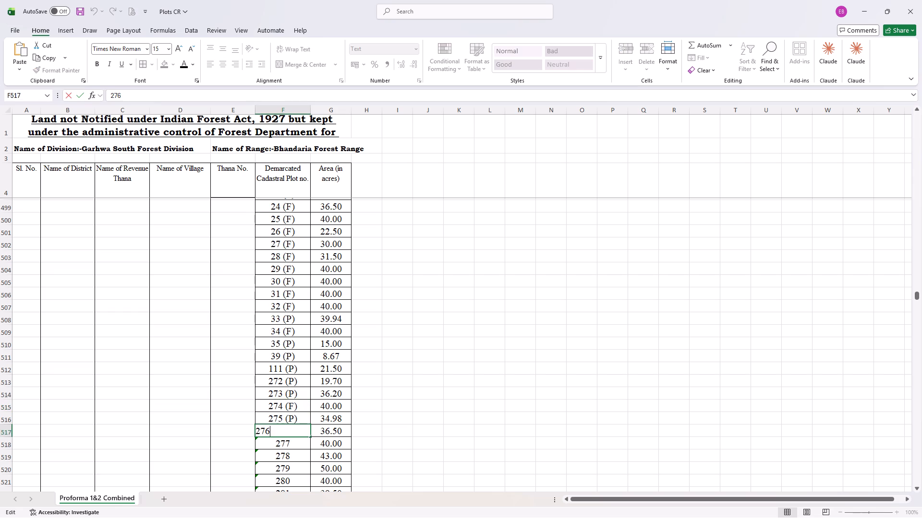
key("ctrl+v")
scroll(300, 437, "down", 2)
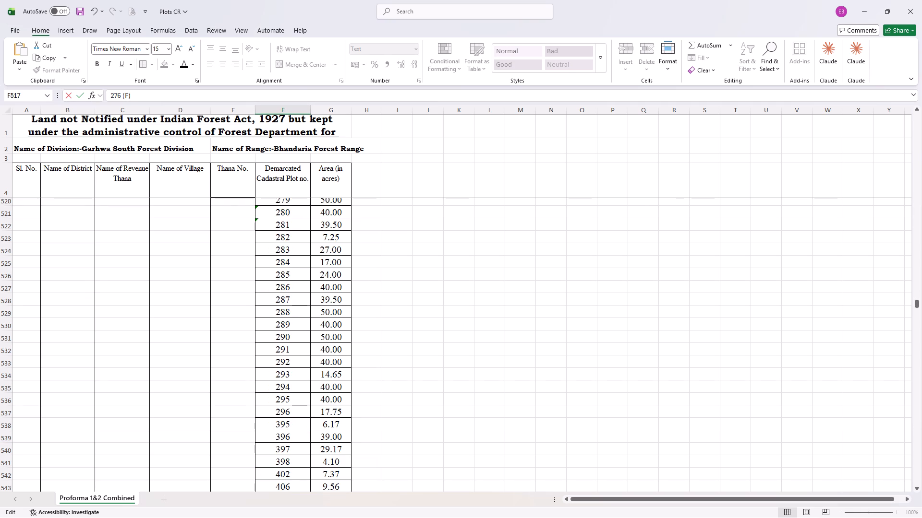
scroll(300, 437, "up", 1)
double_click(301, 306)
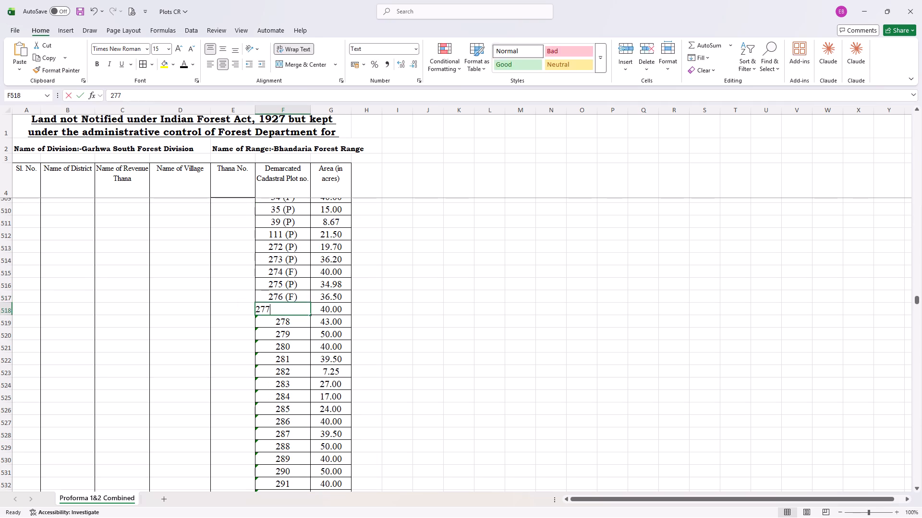
key("ctrl+v")
double_click(301, 319)
key("ctrl+v")
double_click(301, 335)
key("ctrl+v")
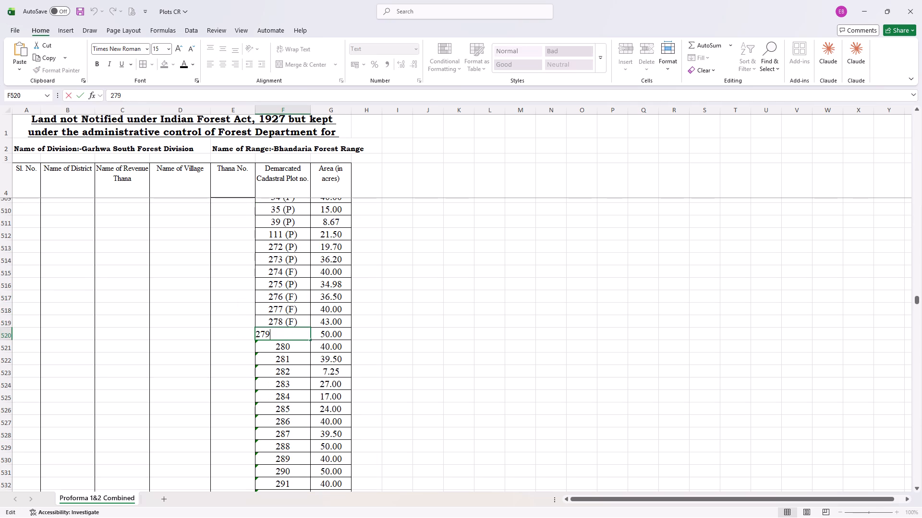
double_click(300, 346)
key("ctrl+v")
Append the copied (F) suffix to Rodo's plots 281 to 287.
double_click(301, 357)
key("ctrl+v")
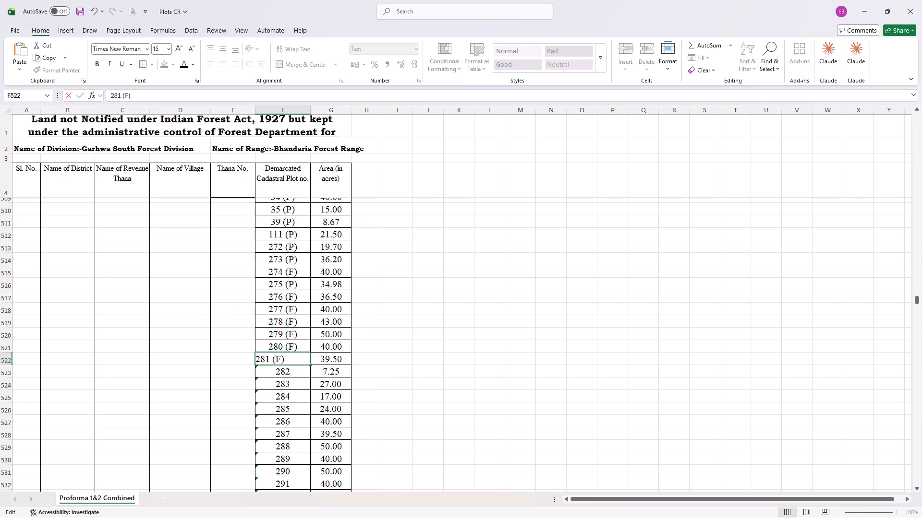
double_click(303, 372)
key("ctrl+v")
double_click(305, 381)
key("ctrl+v")
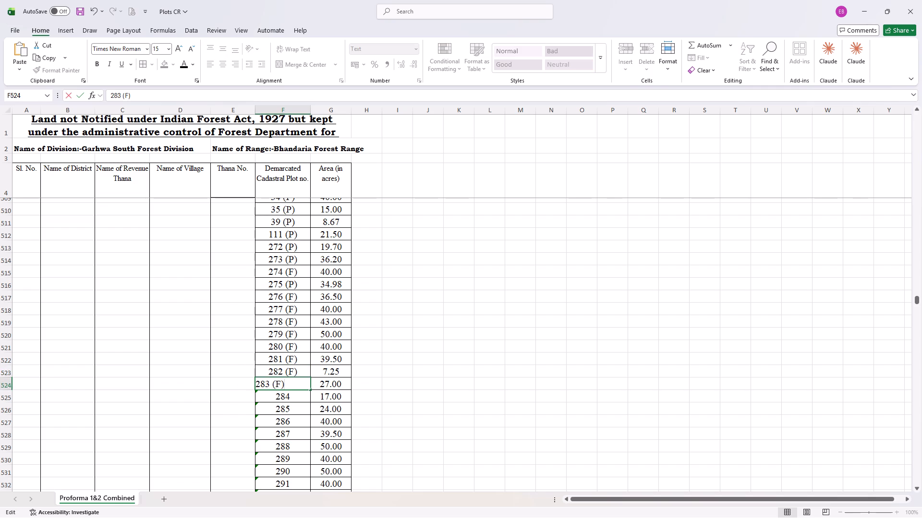
double_click(305, 394)
key("ctrl+v")
double_click(300, 410)
key("ctrl+v")
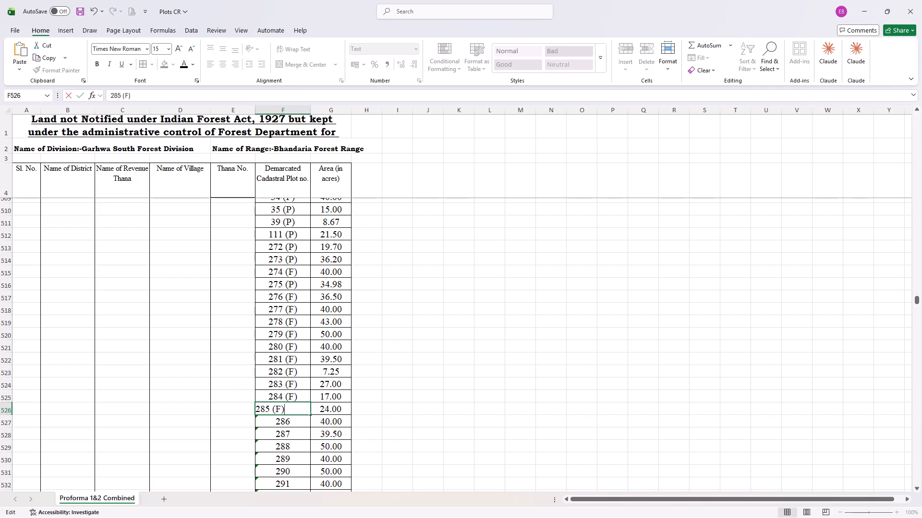
double_click(307, 423)
key("ctrl+v")
double_click(305, 433)
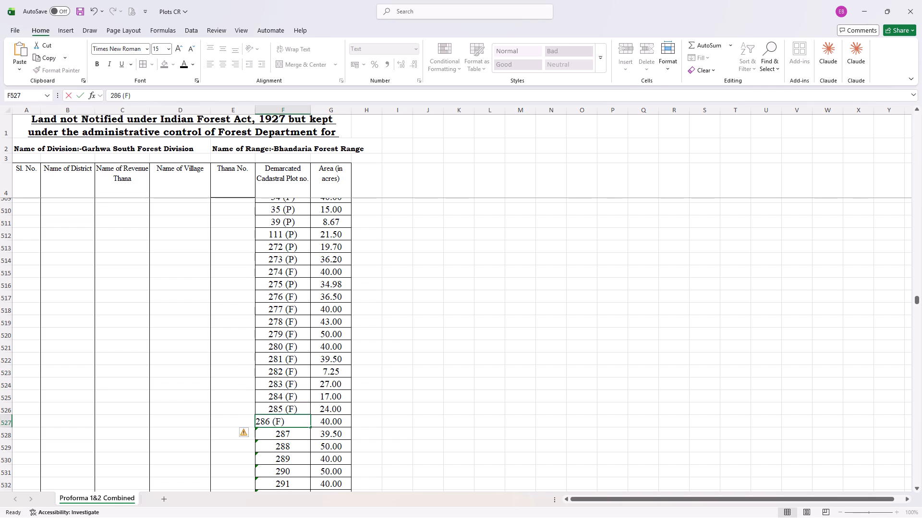
key("ctrl+v")
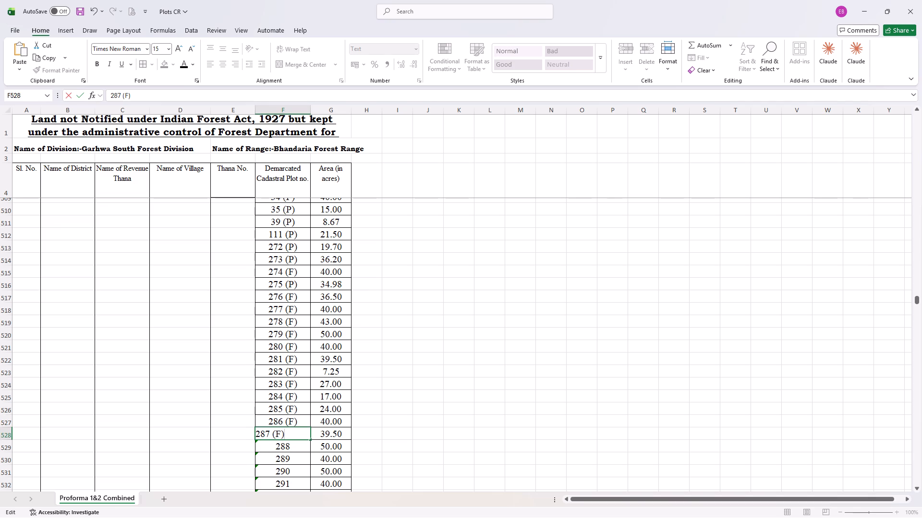
Append the copied (F) suffix to Rodo's plots 288 to 292.
scroll(301, 437, "down", 1)
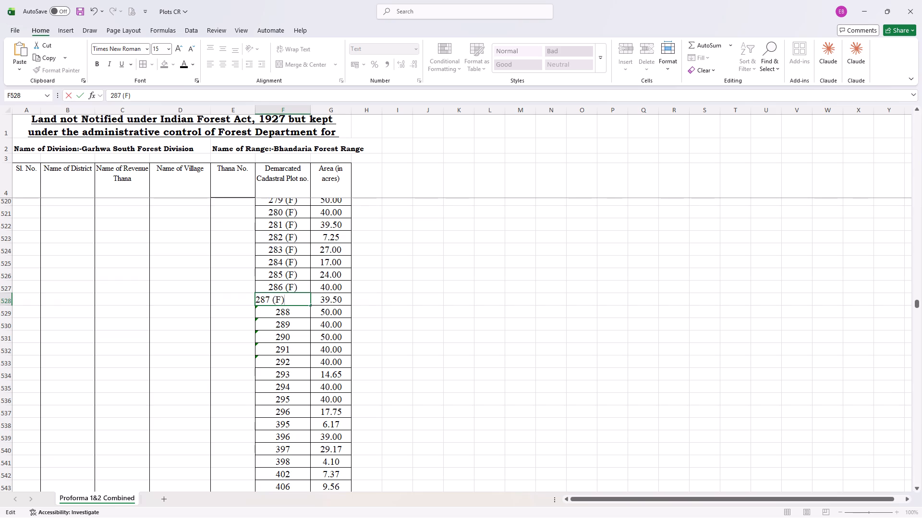
double_click(296, 314)
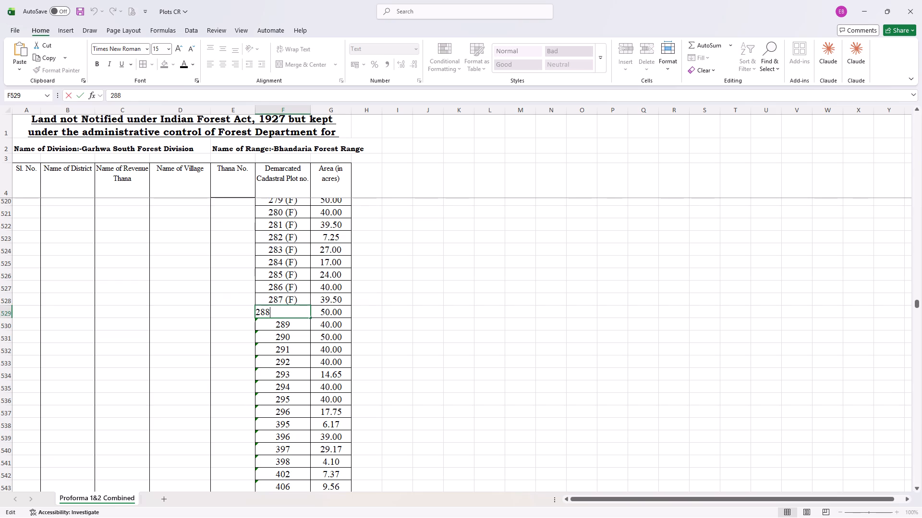
key("ctrl+v")
double_click(301, 324)
key("ctrl+v")
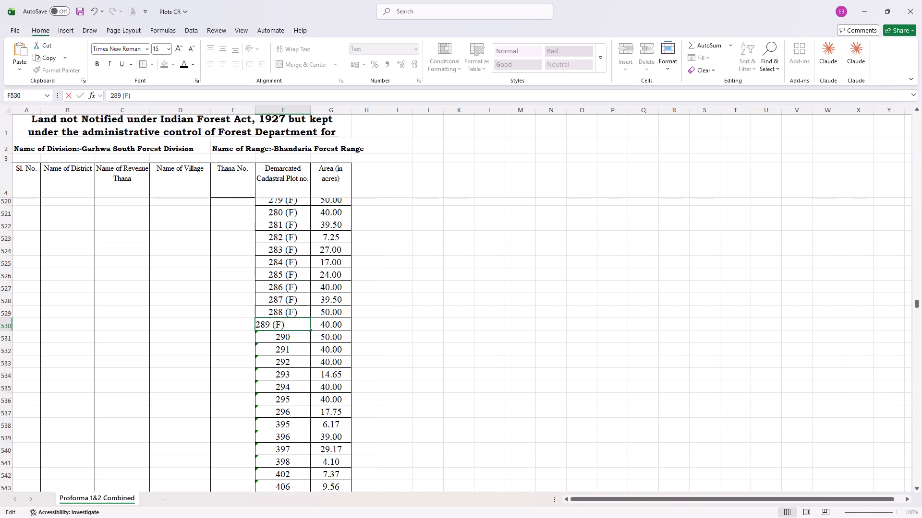
double_click(302, 336)
key("ctrl+v")
double_click(303, 352)
key("ctrl+v")
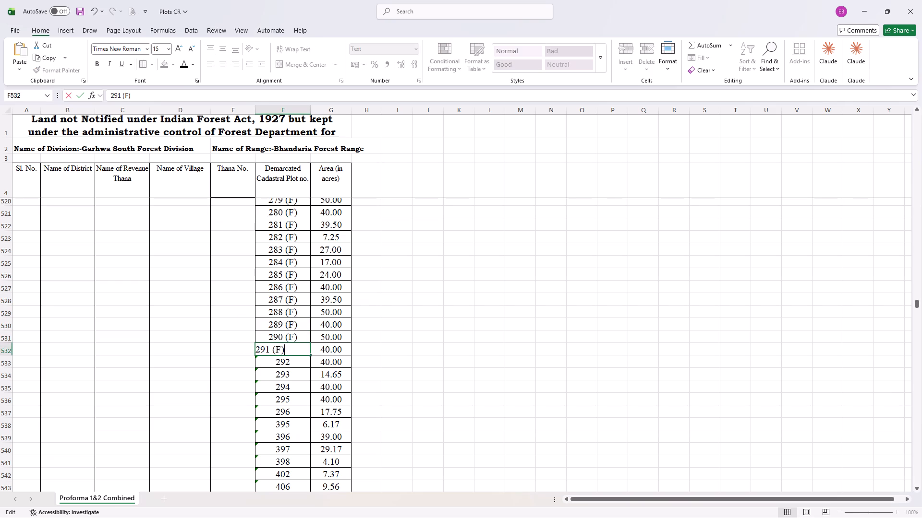
double_click(303, 363)
key("ctrl+v")
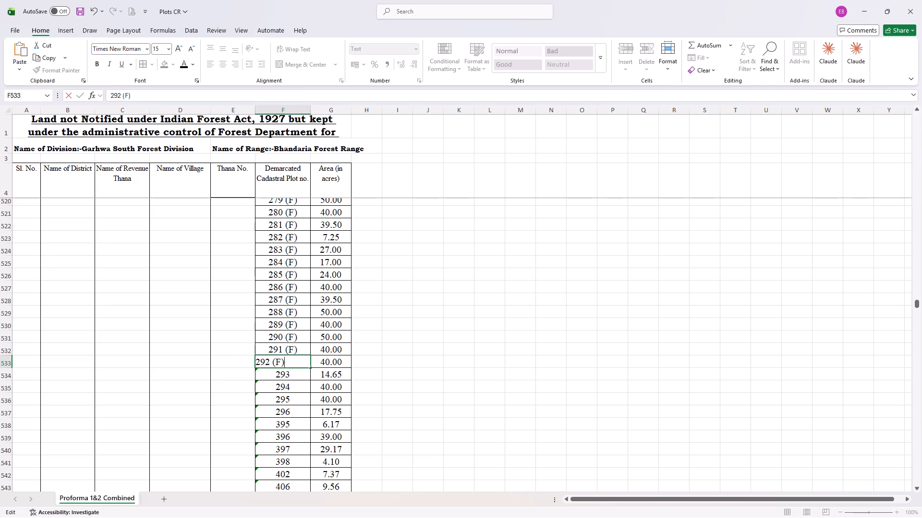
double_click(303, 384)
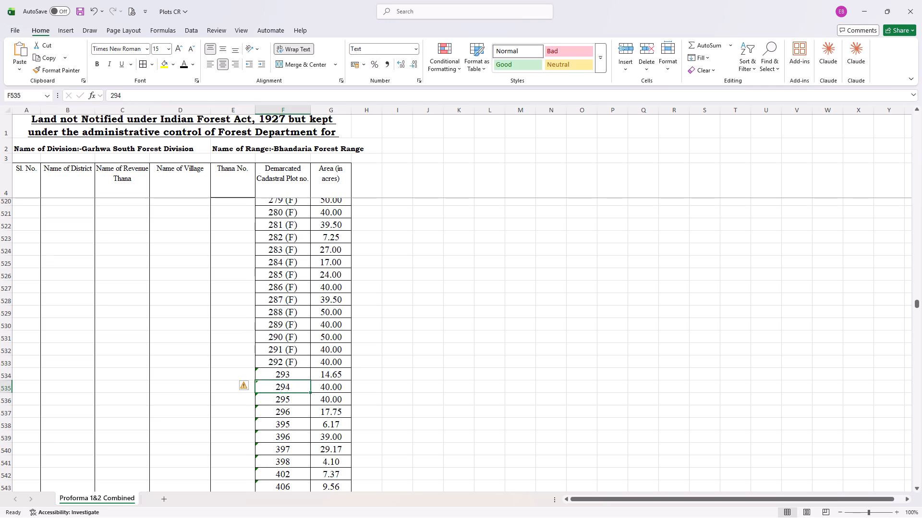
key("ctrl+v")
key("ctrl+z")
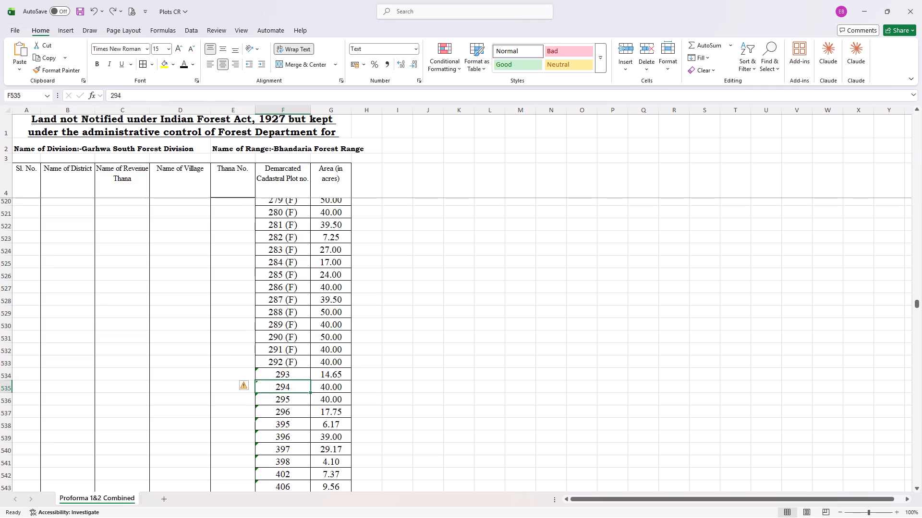
double_click(305, 385)
key("ctrl+v")
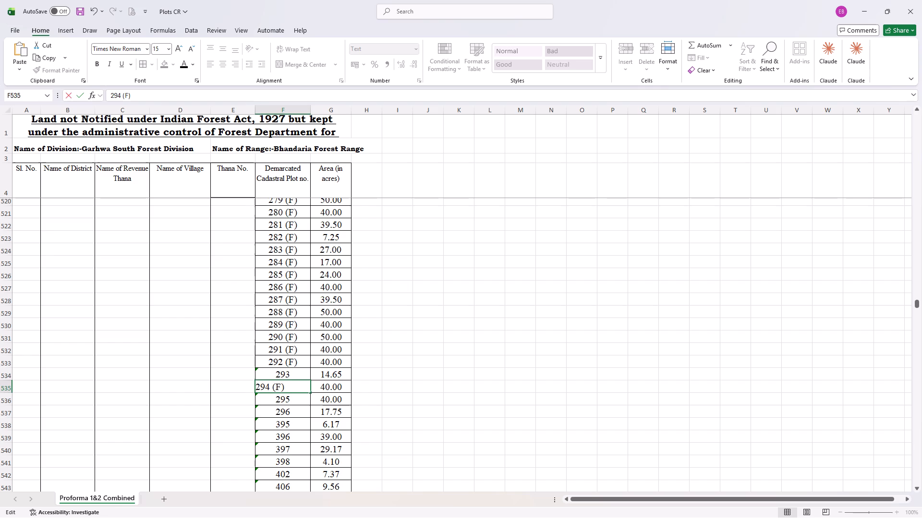
double_click(304, 398)
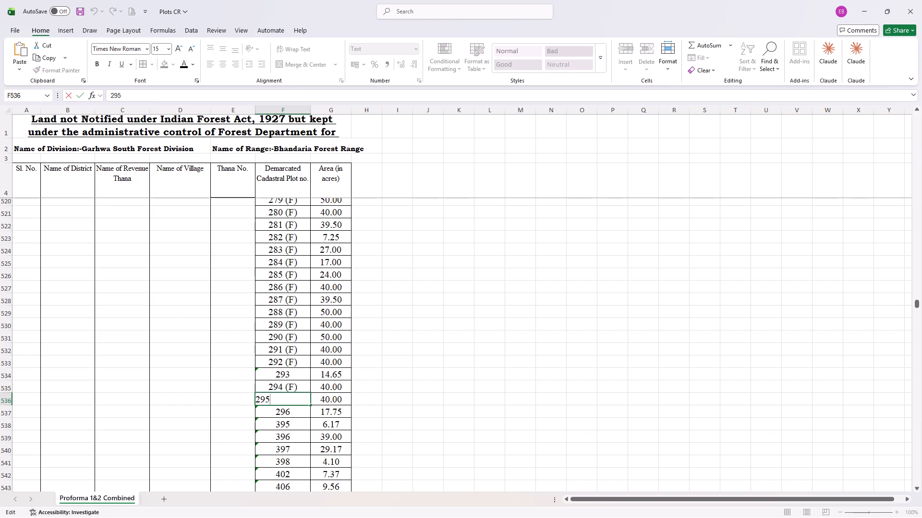
key("ctrl+v")
left_click(301, 378)
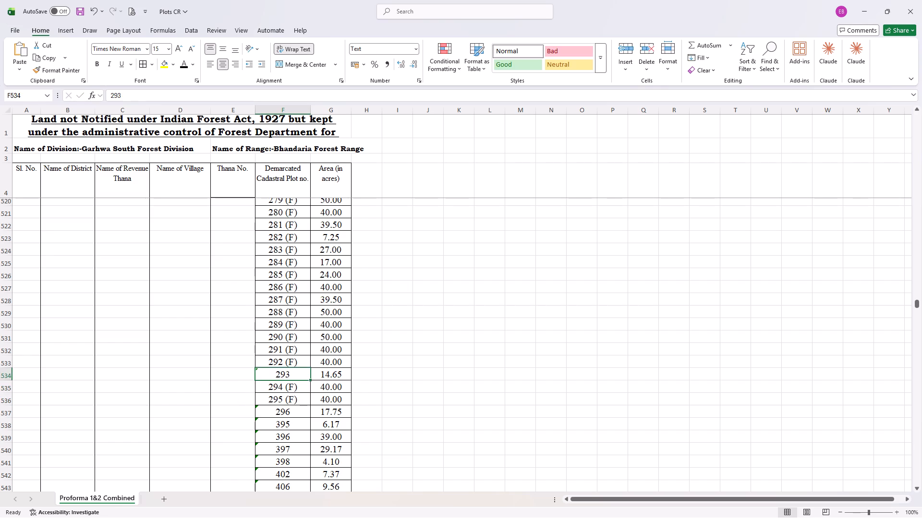
double_click(301, 377)
key("ctrl+v")
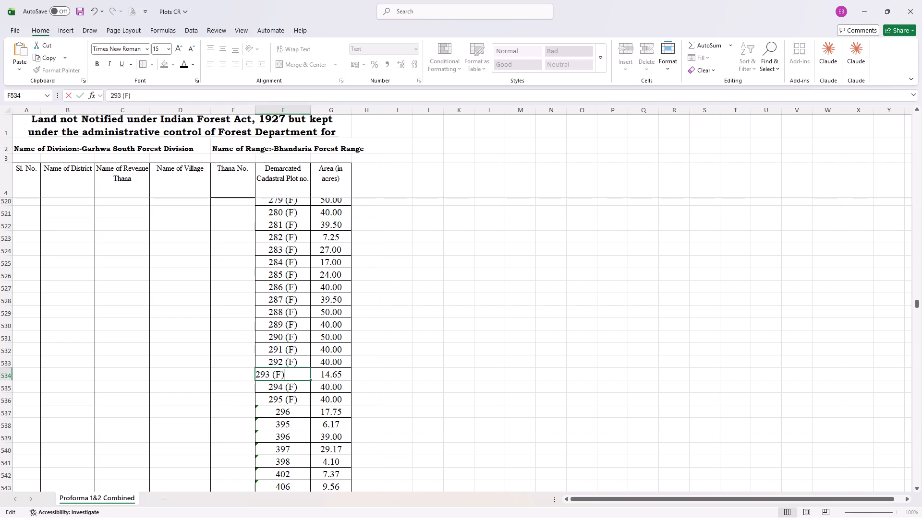
left_click(283, 369)
key("Left")
key("BackSpace")
key("shift+p")
Copy the (P) suffix from Rodo's plot 293 and append it to plot 296.
left_click_drag(285, 373, 269, 374)
key("ctrl+c")
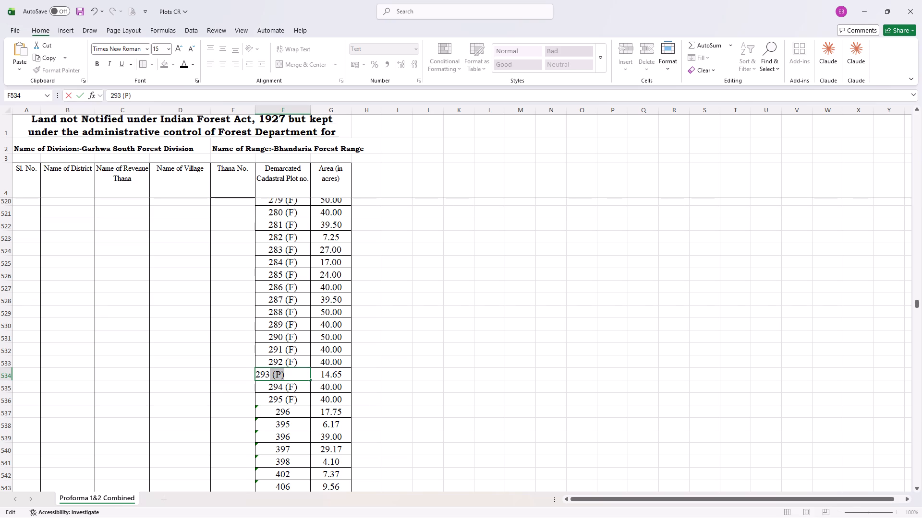
double_click(293, 409)
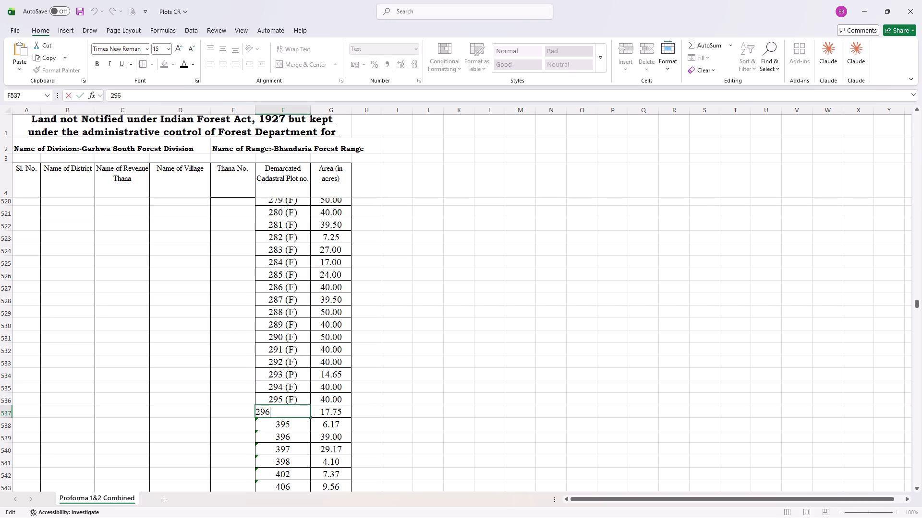
key("ctrl+v")
scroll(288, 373, "down", 1)
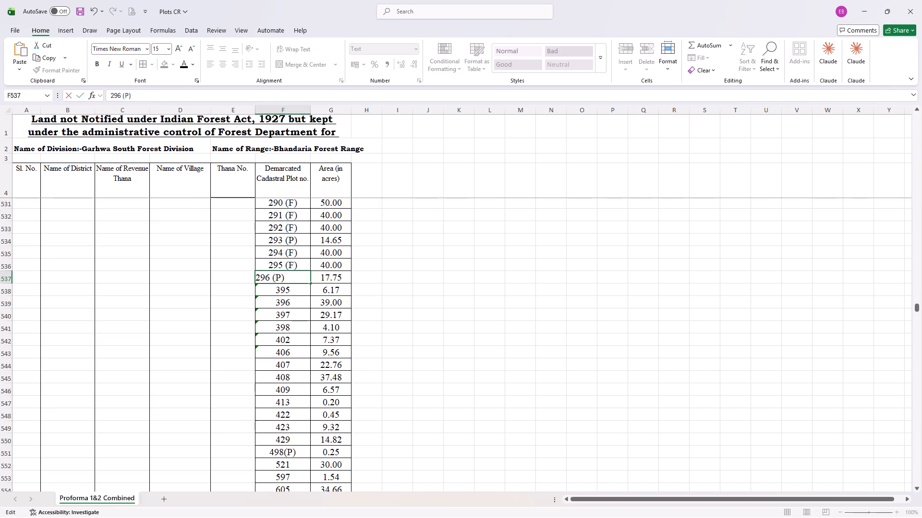
Delete the consecutive rows of Rodo's plots 395 through 422 from the plot list.
left_click_drag(3, 287, 3, 289)
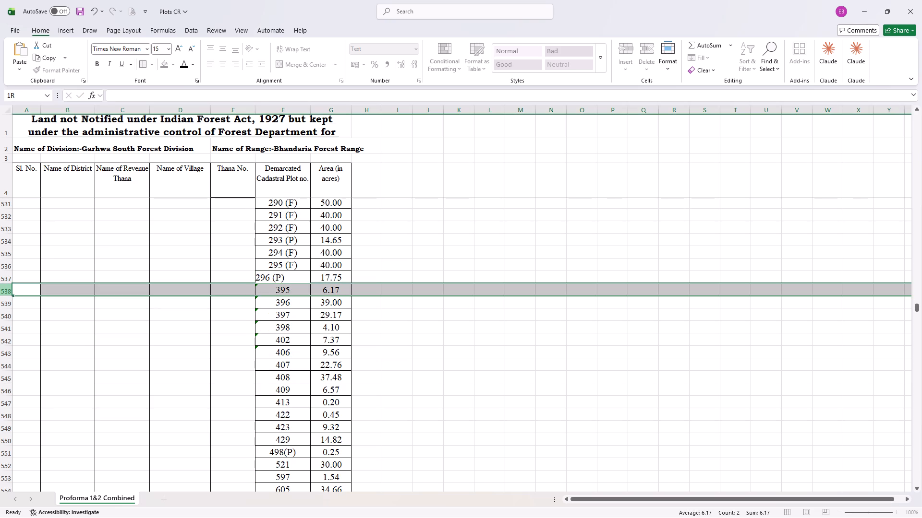
left_click_drag(3, 289, 2, 395)
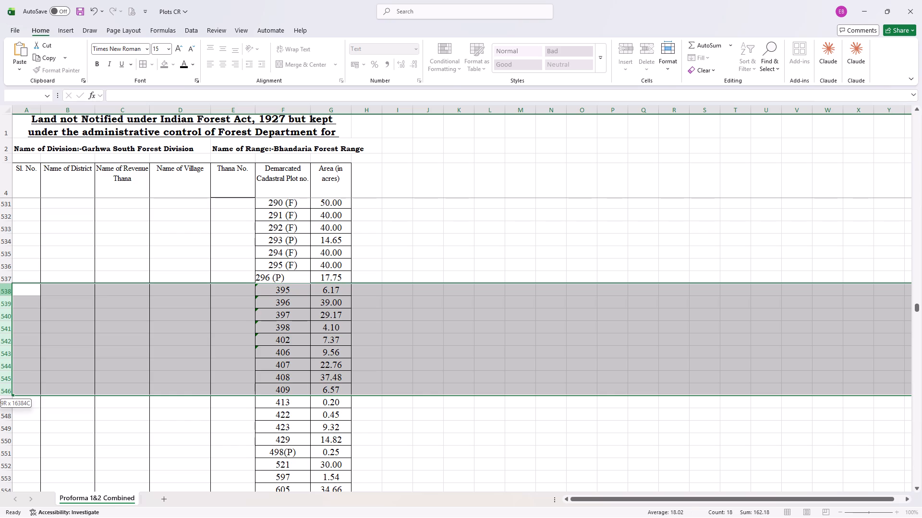
left_click_drag(2, 395, 5, 415)
right_click(0, 362)
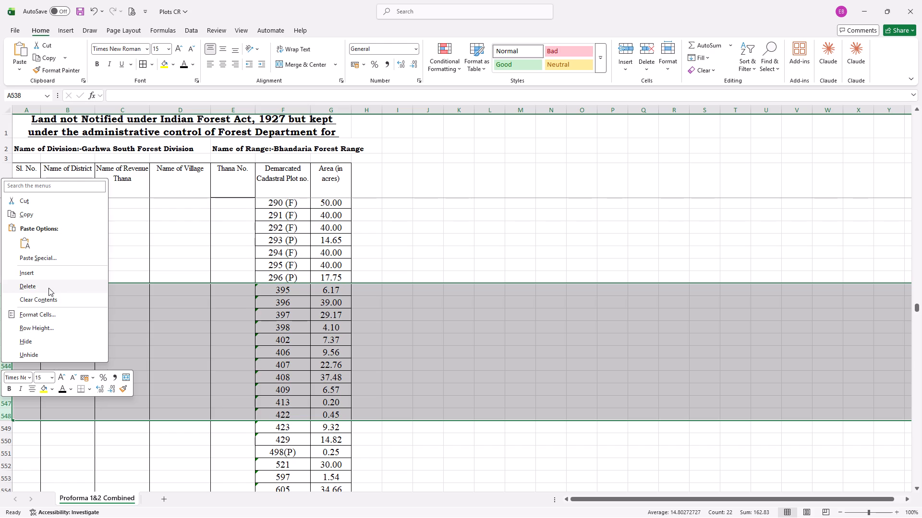
left_click(49, 288)
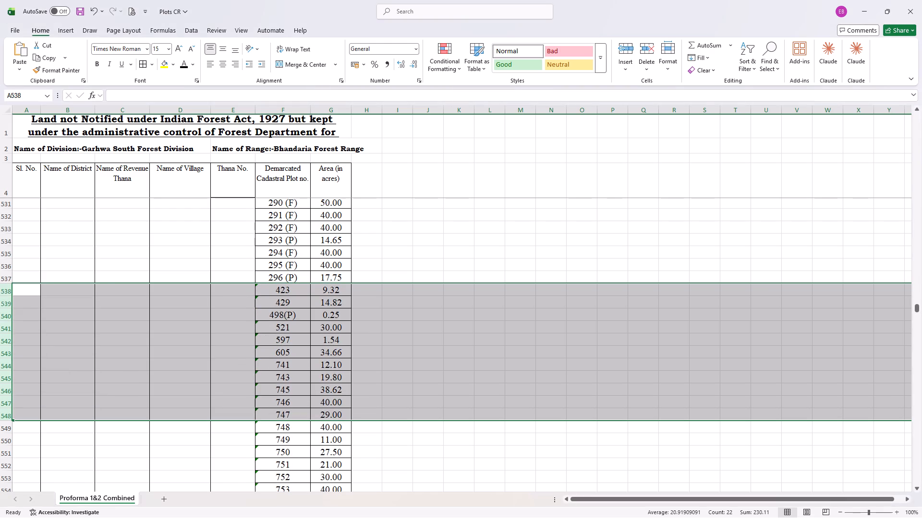
left_click(5, 318)
right_click(5, 318)
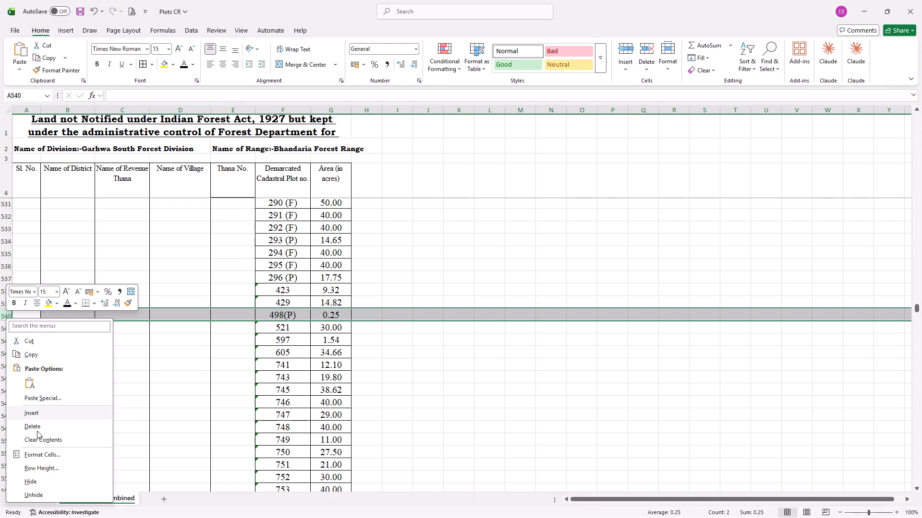
left_click(37, 431)
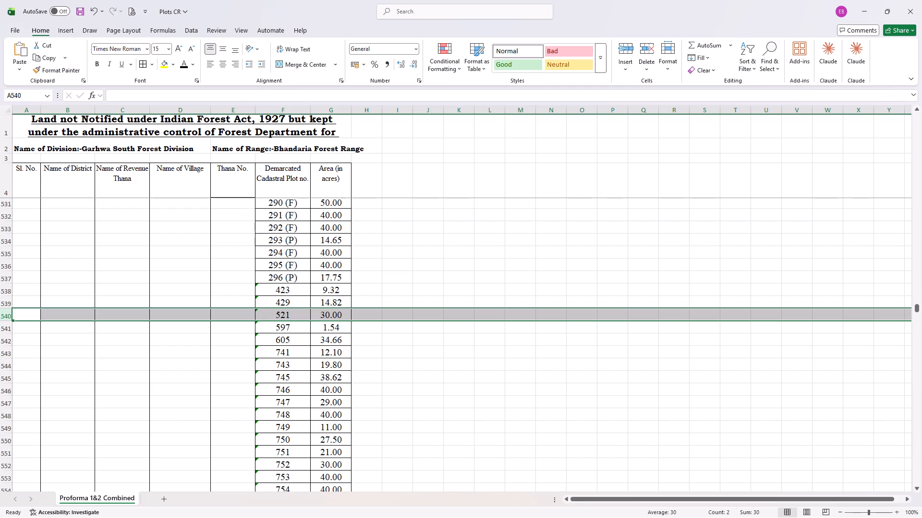
Copy the (P) suffix from Rodo's plot 296 and append it to plots 423, 429, 521 and 597.
double_click(300, 277)
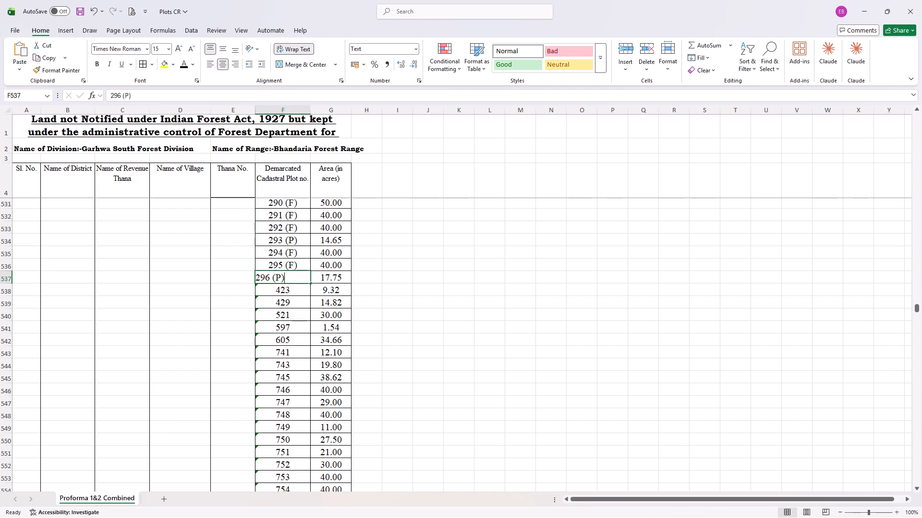
left_click_drag(300, 277, 271, 277)
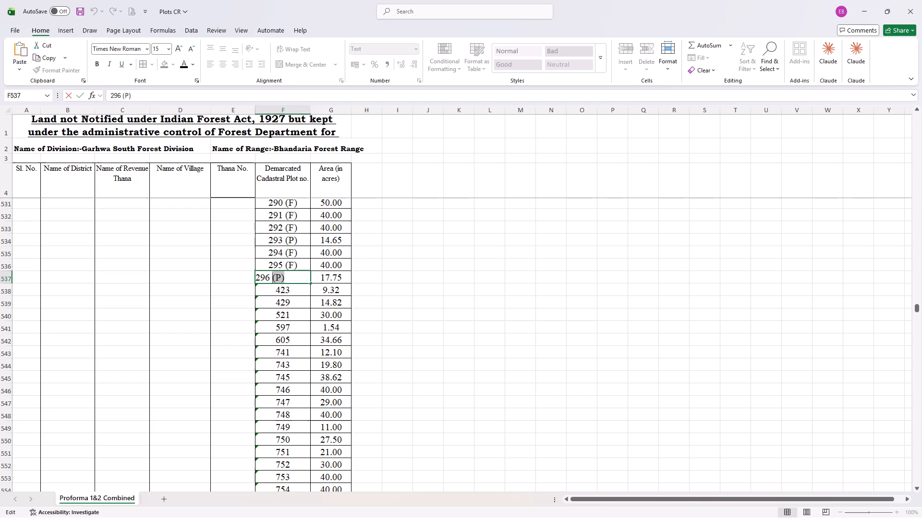
left_click_drag(271, 277, 269, 277)
key("ctrl+c")
double_click(298, 289)
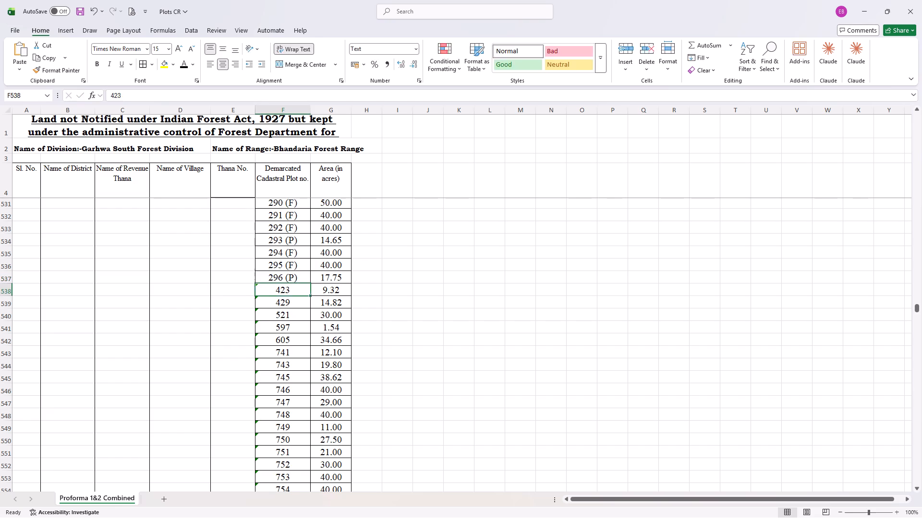
key("ctrl+v")
double_click(300, 301)
key("ctrl+v")
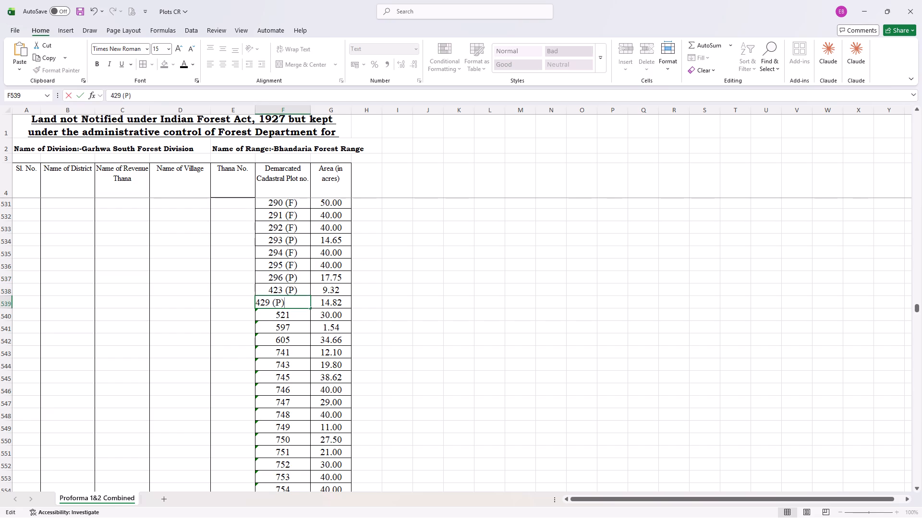
double_click(300, 316)
key("ctrl+v")
double_click(298, 330)
key("ctrl+v")
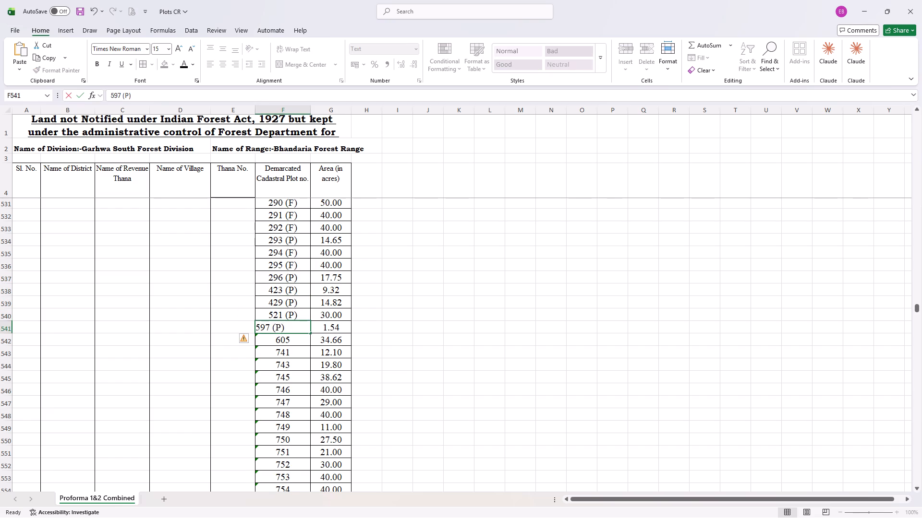
Append the copied (P) suffix to Rodo's plots 605, 741, 743 and 745.
double_click(297, 338)
key("ctrl+v")
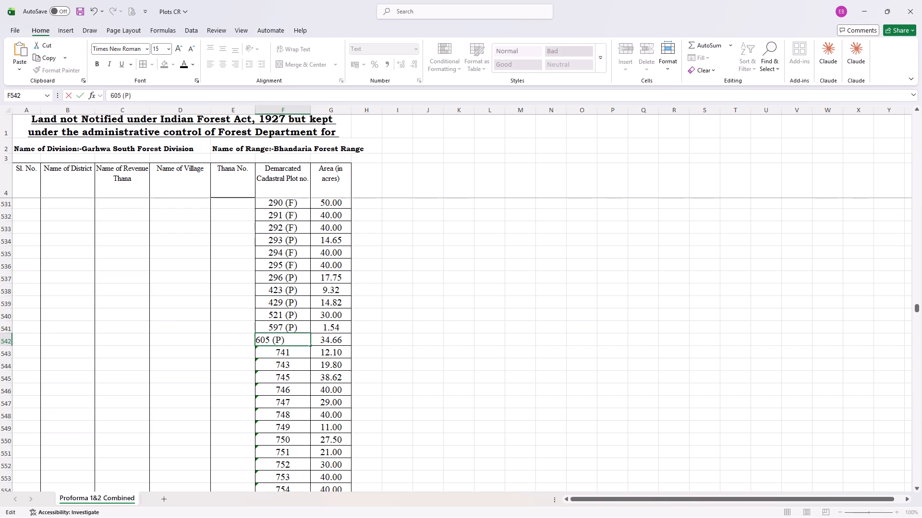
double_click(298, 349)
key("ctrl+v")
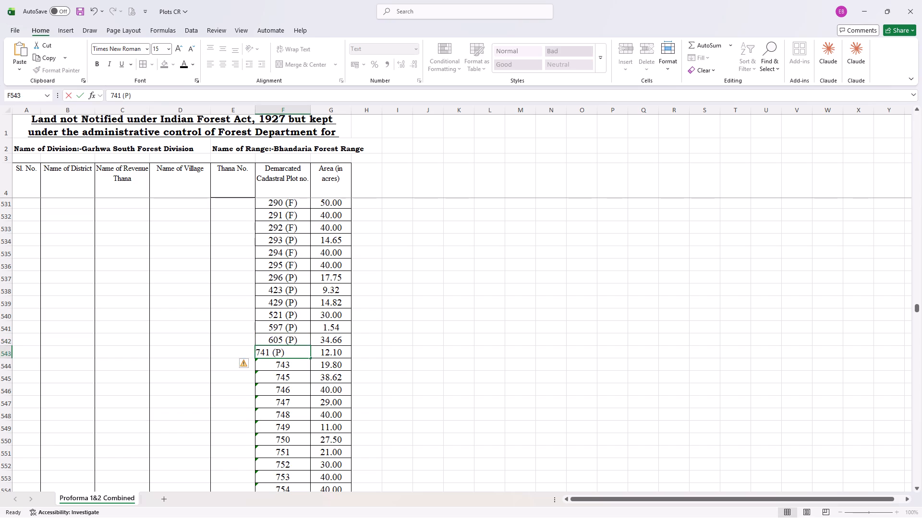
double_click(300, 367)
key("ctrl+v")
double_click(300, 375)
key("ctrl+v")
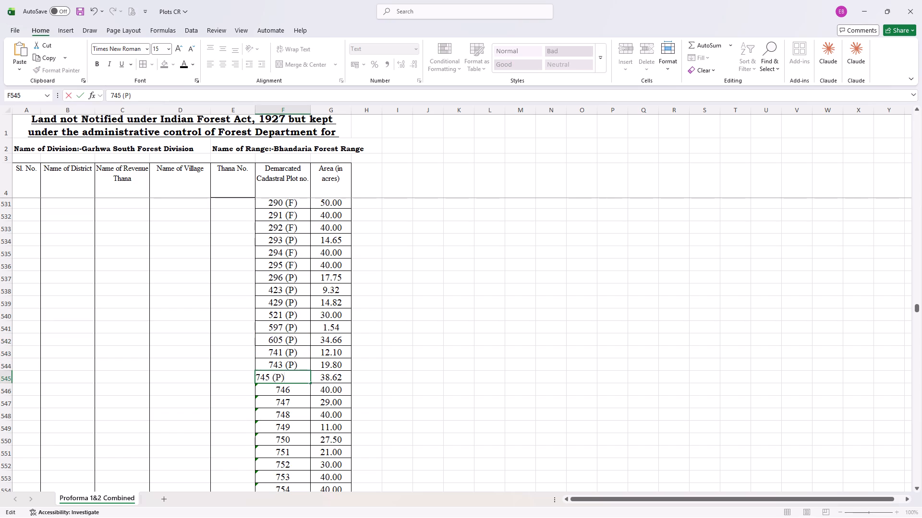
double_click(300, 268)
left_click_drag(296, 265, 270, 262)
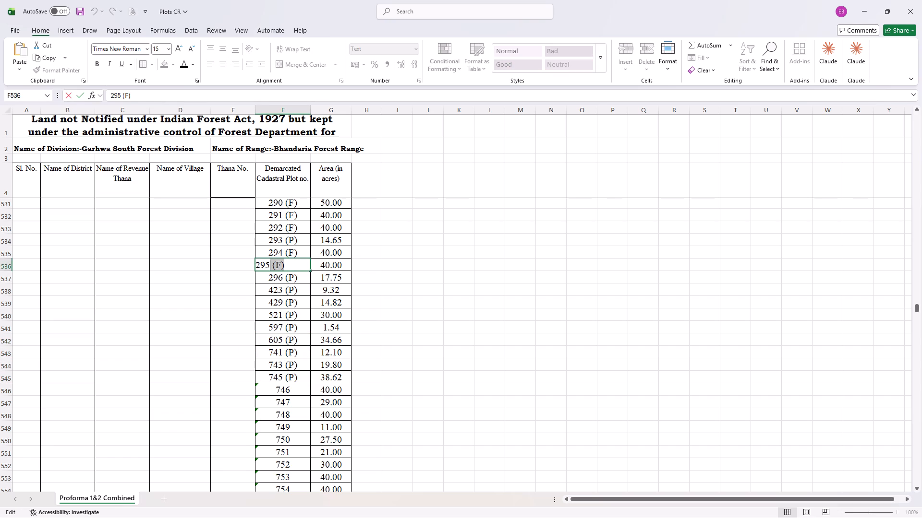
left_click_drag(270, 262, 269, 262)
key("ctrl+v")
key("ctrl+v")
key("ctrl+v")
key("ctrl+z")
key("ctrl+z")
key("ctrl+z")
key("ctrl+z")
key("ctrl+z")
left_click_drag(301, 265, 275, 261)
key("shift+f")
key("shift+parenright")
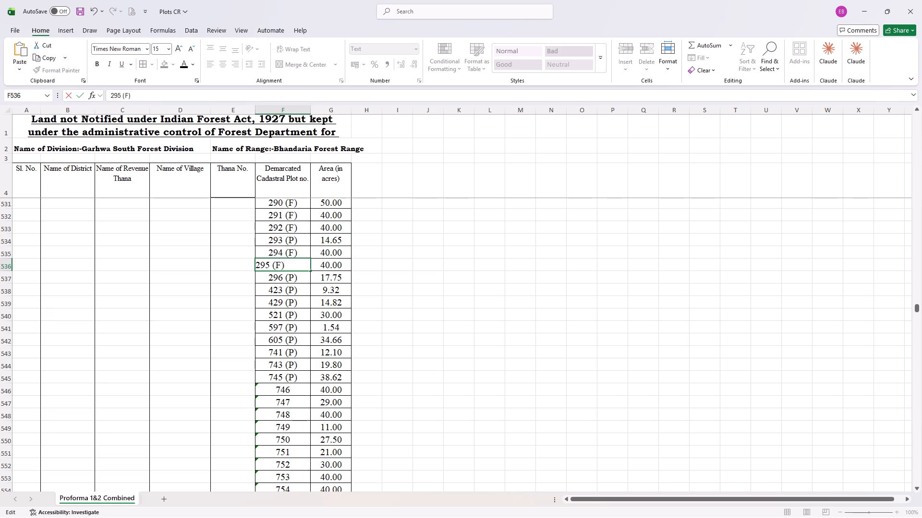
Copy the (F) suffix from Rodo's plot 295 and append it to plots 746, 747, 748 and 749.
left_click(280, 262)
left_click_drag(287, 266, 267, 266)
left_click_drag(267, 266, 270, 266)
key("ctrl+c")
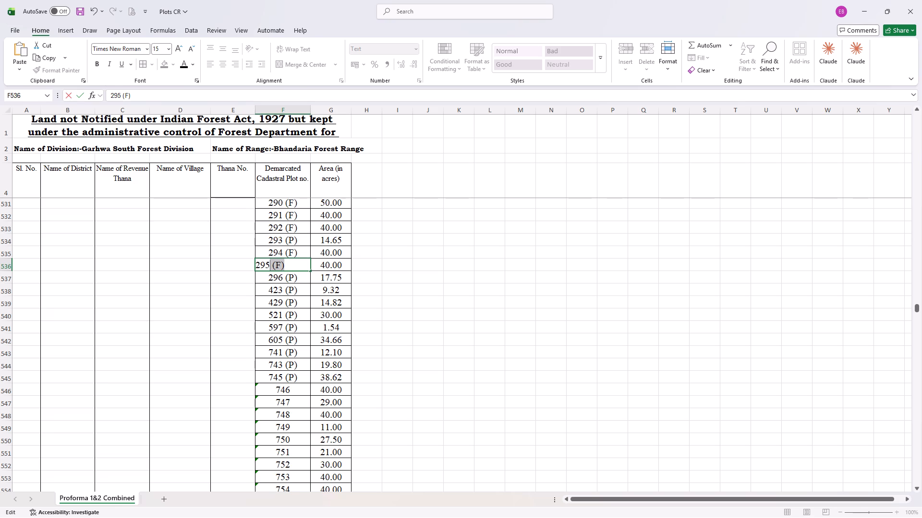
double_click(304, 390)
key("ctrl+v")
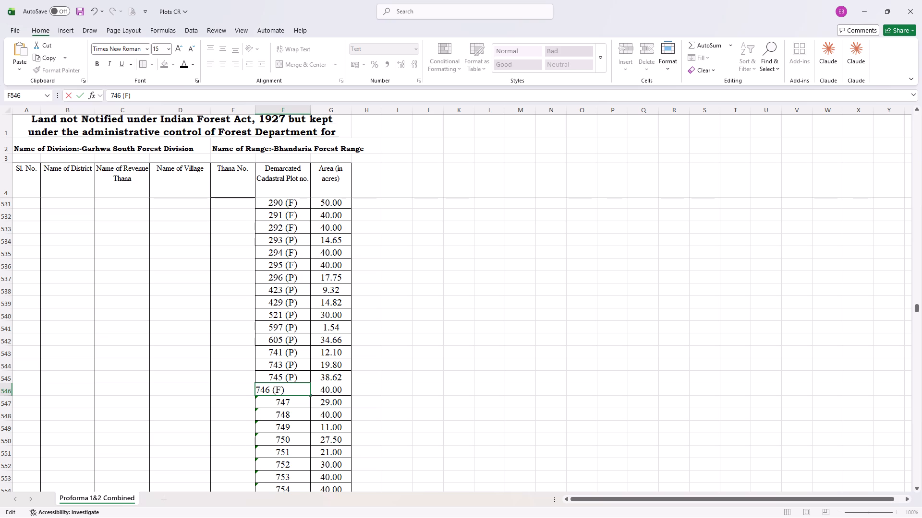
double_click(303, 401)
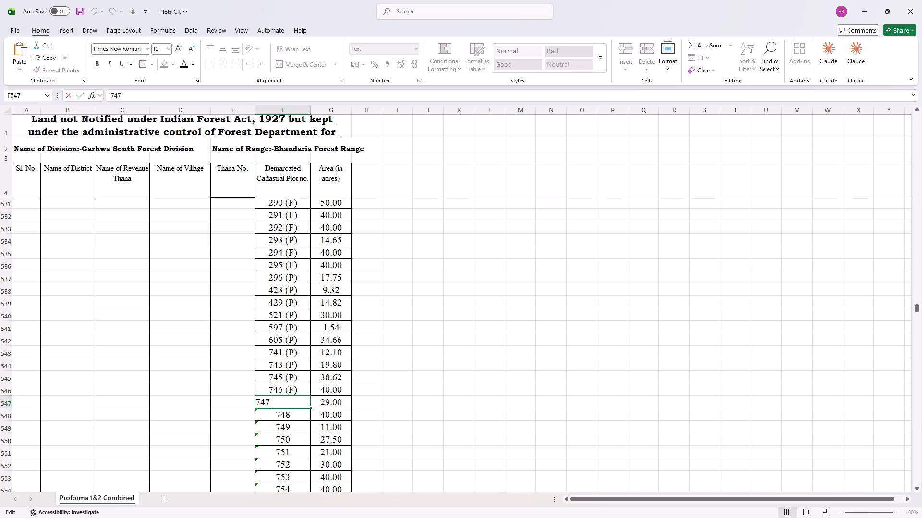
key("ctrl+v")
double_click(306, 417)
key("ctrl+v")
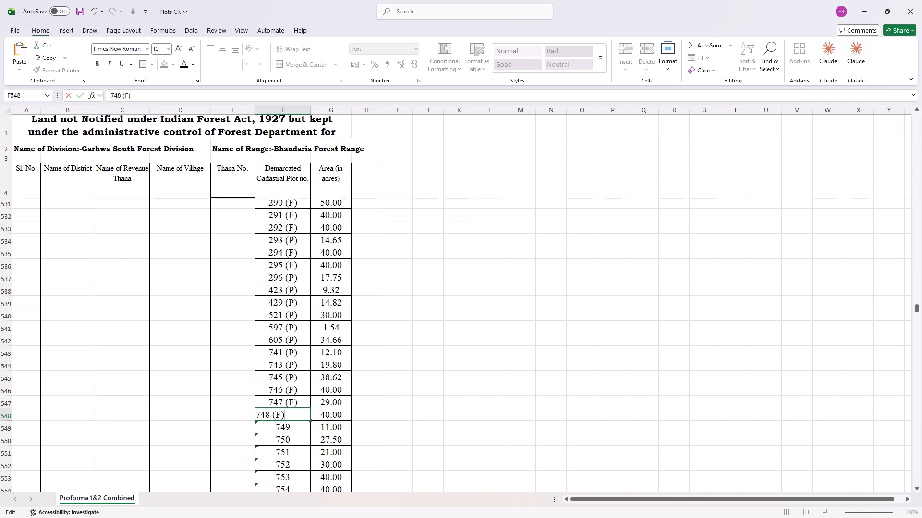
double_click(296, 426)
key("ctrl+v")
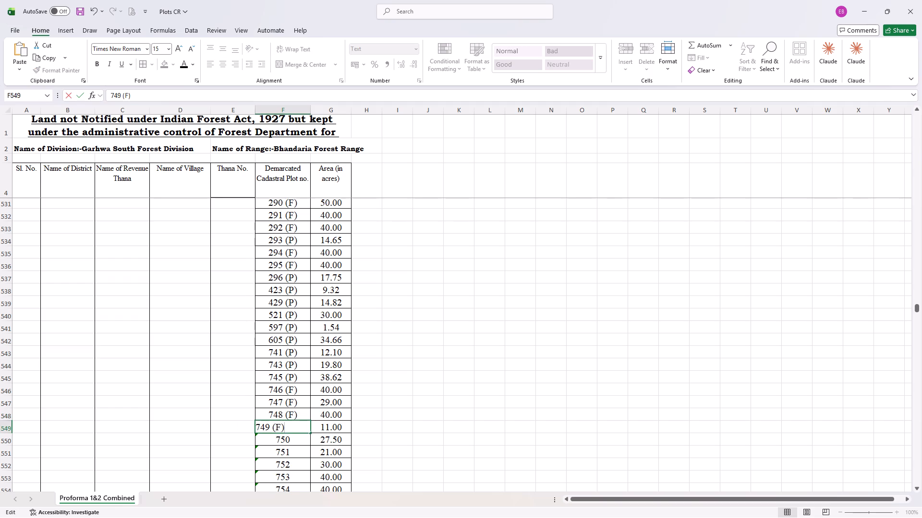
Append the copied (F) suffix to each of Rodo's plots 750 to 755.
left_click(297, 443)
double_click(298, 442)
key("ctrl+v")
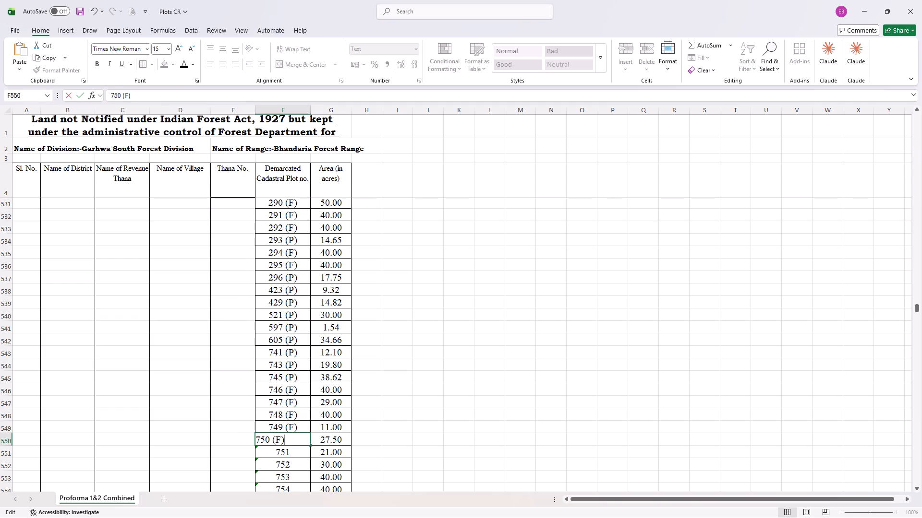
double_click(300, 452)
key("ctrl+v")
scroll(300, 451, "down", 1)
double_click(300, 332)
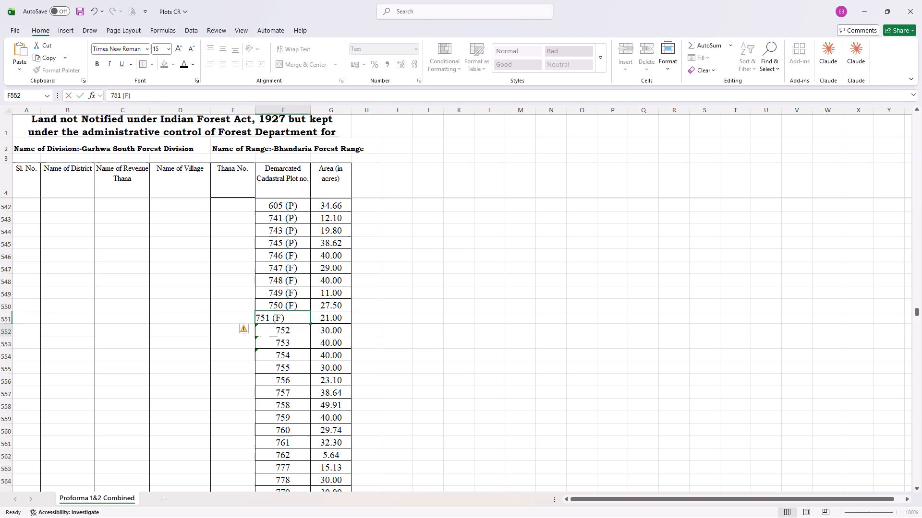
key("ctrl+v")
double_click(301, 342)
key("ctrl+v")
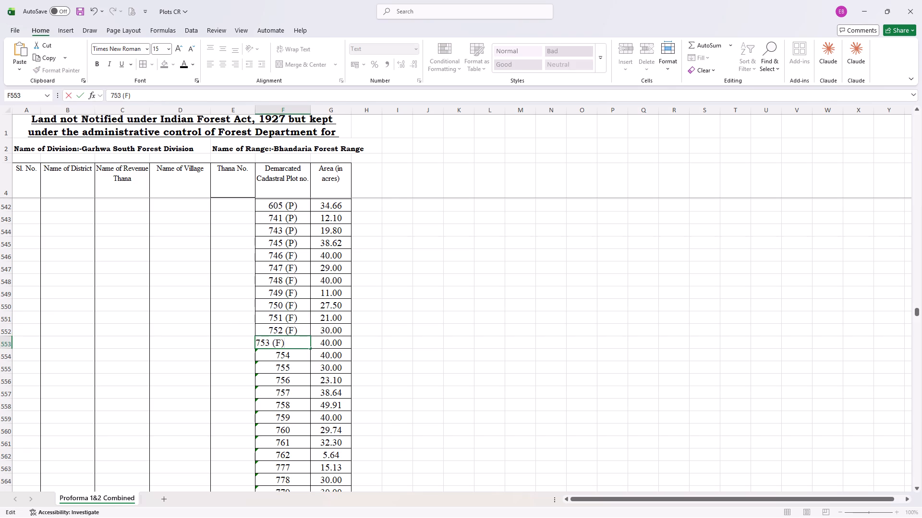
double_click(305, 352)
key("ctrl+v")
double_click(305, 369)
key("ctrl+v")
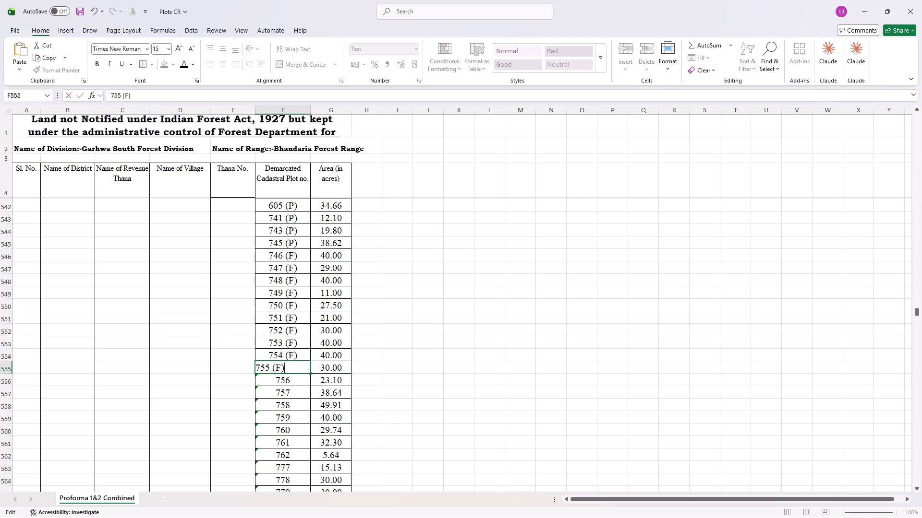
Copy the (P) suffix from Rodo's plot 745 and append it to plots 756 and 757.
double_click(301, 242)
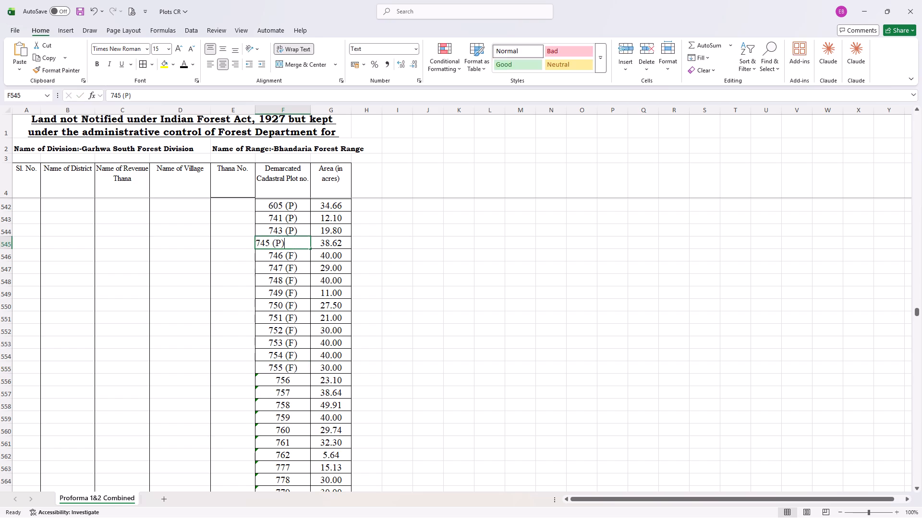
left_click_drag(302, 242, 269, 242)
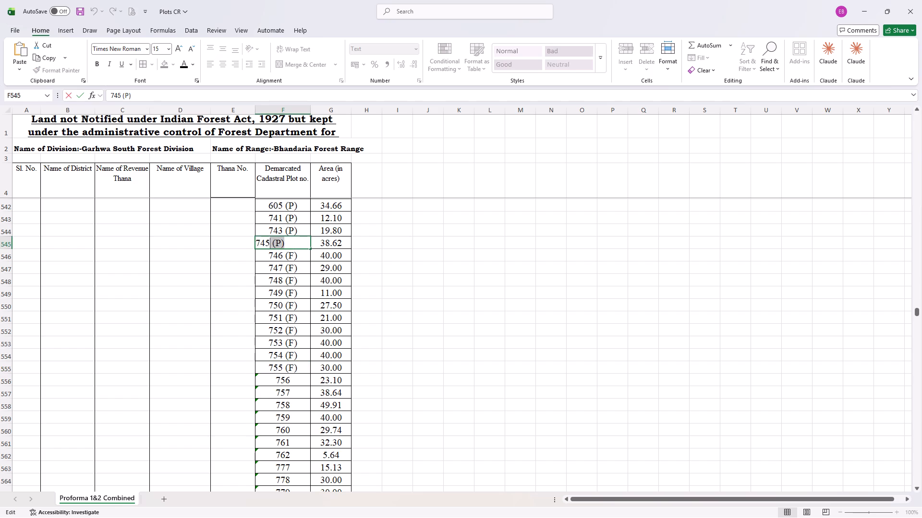
key("ctrl+c")
double_click(295, 381)
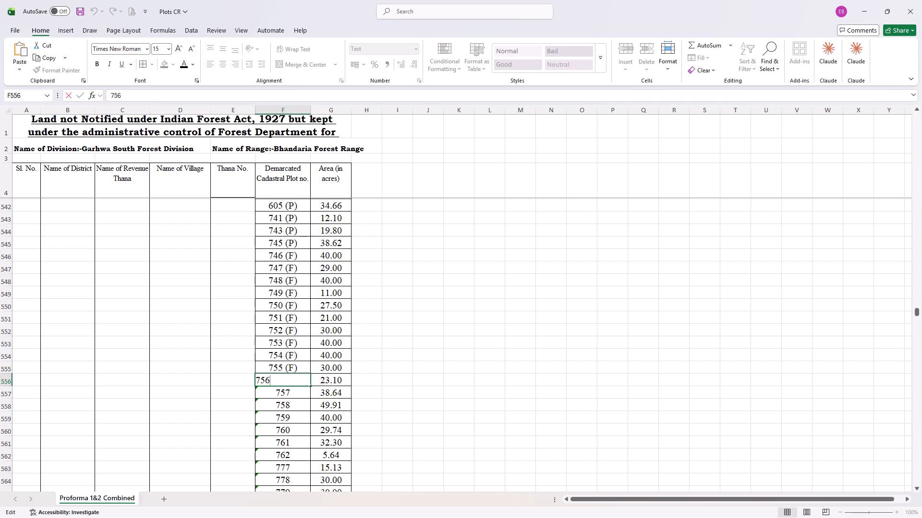
key("ctrl+v")
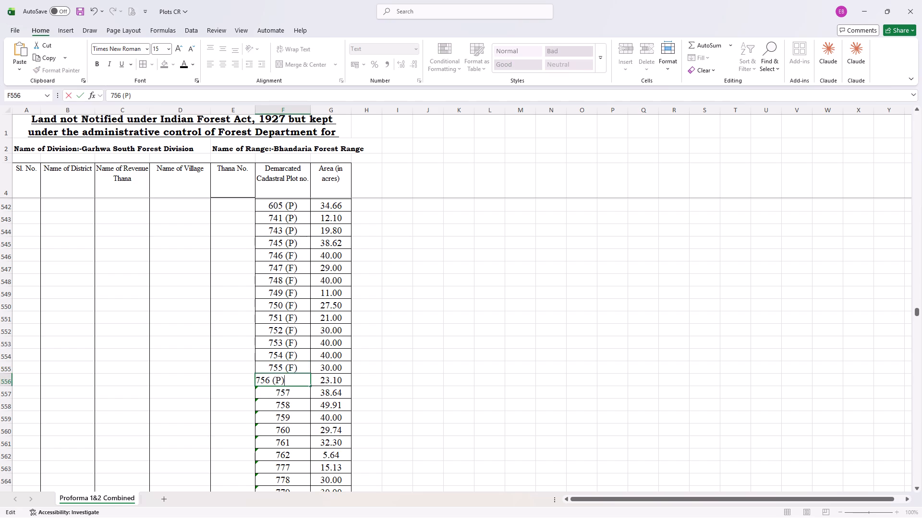
double_click(296, 390)
key("ctrl+v")
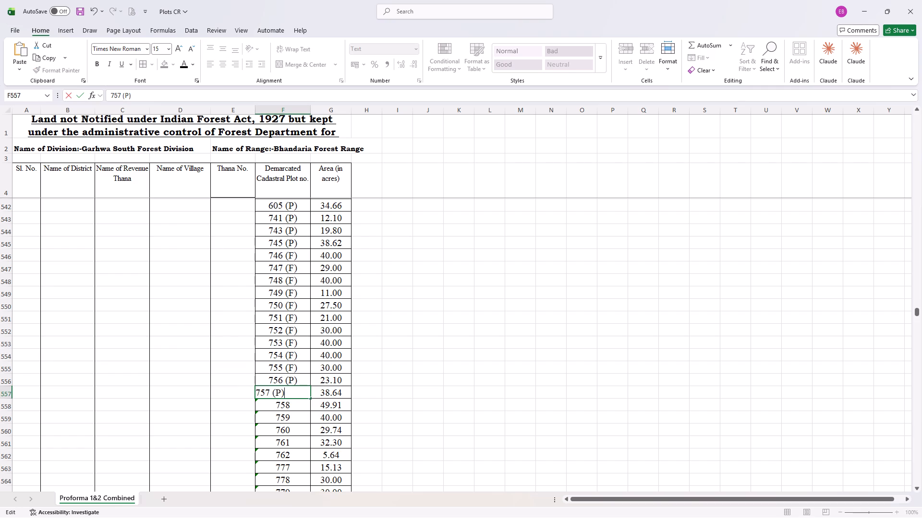
Append the copied (P) suffix to Rodo's plots 758 and 760.
double_click(293, 404)
key("space")
key("ctrl+v")
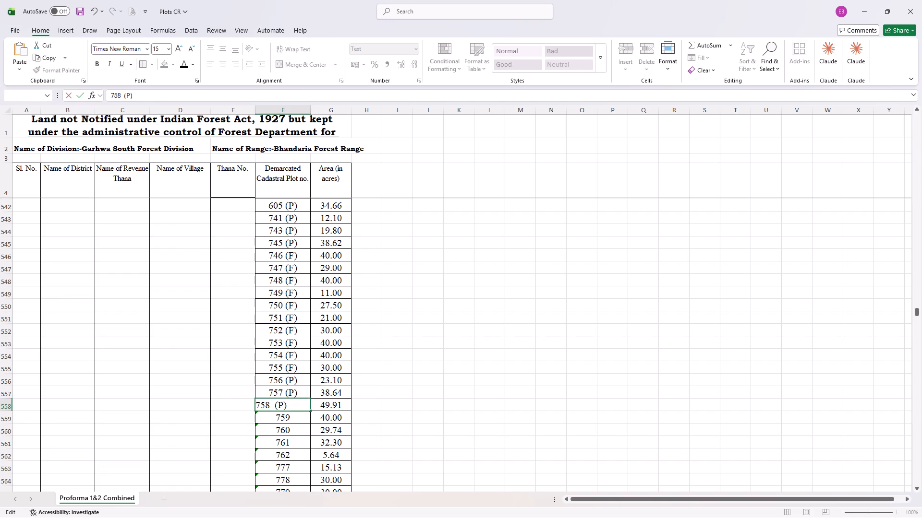
double_click(295, 427)
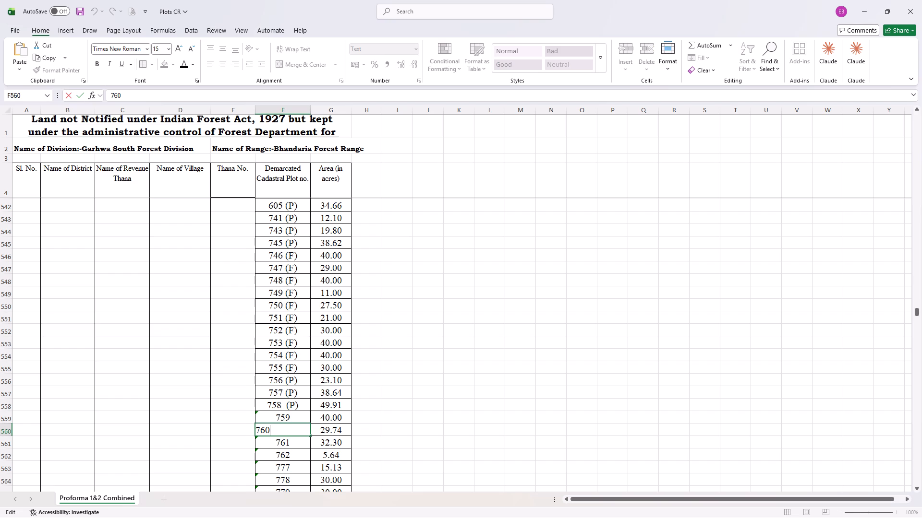
key("ctrl+v")
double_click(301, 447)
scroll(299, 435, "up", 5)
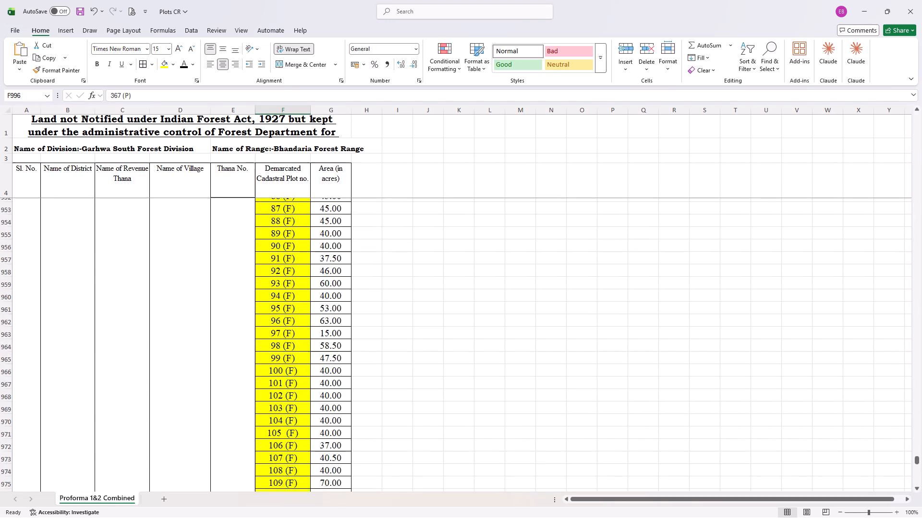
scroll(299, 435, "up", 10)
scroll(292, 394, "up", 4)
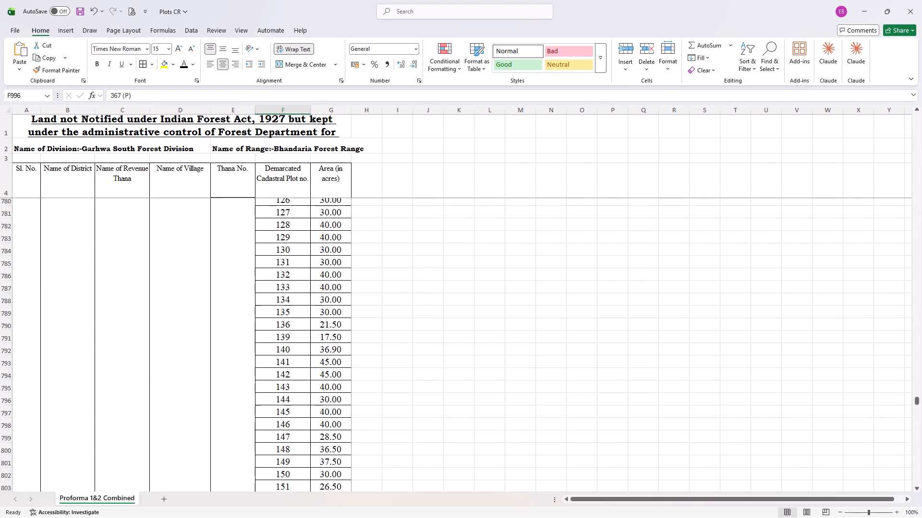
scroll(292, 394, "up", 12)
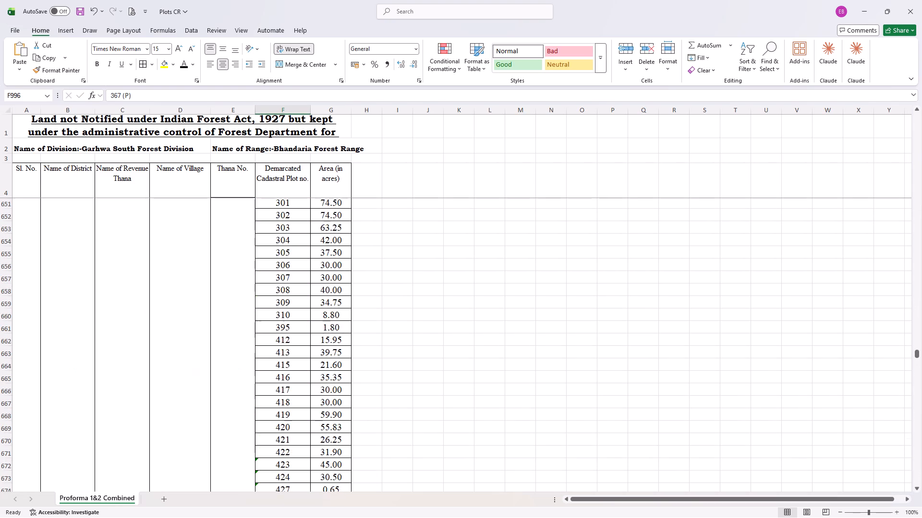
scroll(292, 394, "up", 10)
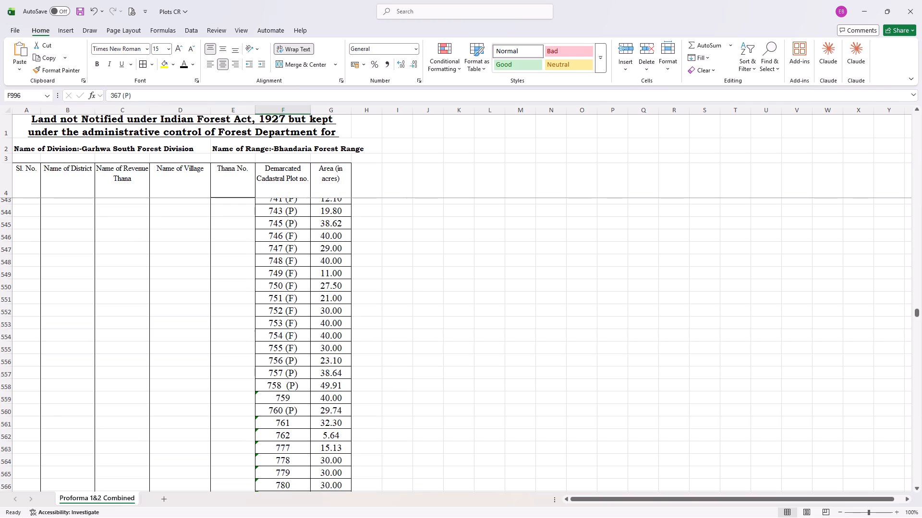
Append the copied (P) suffix to Rodo's plots 761, 762 and 777.
double_click(298, 425)
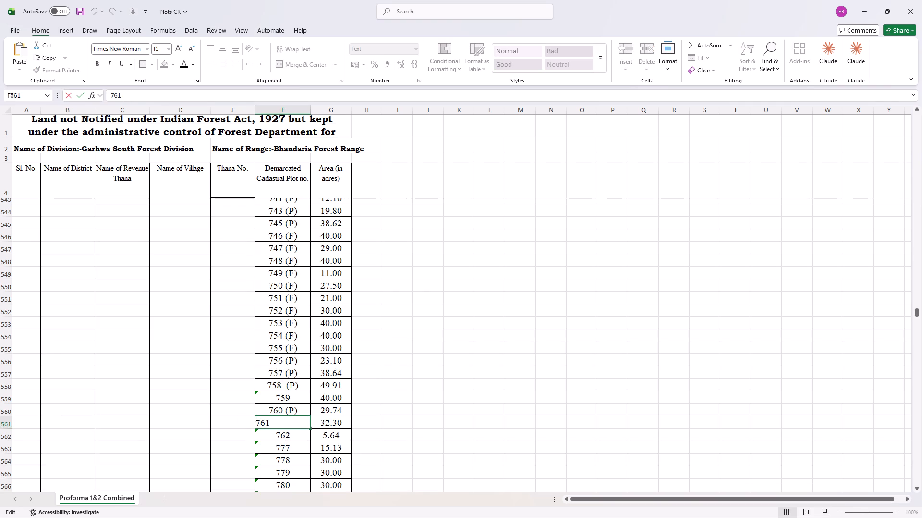
key("space")
key("ctrl+v")
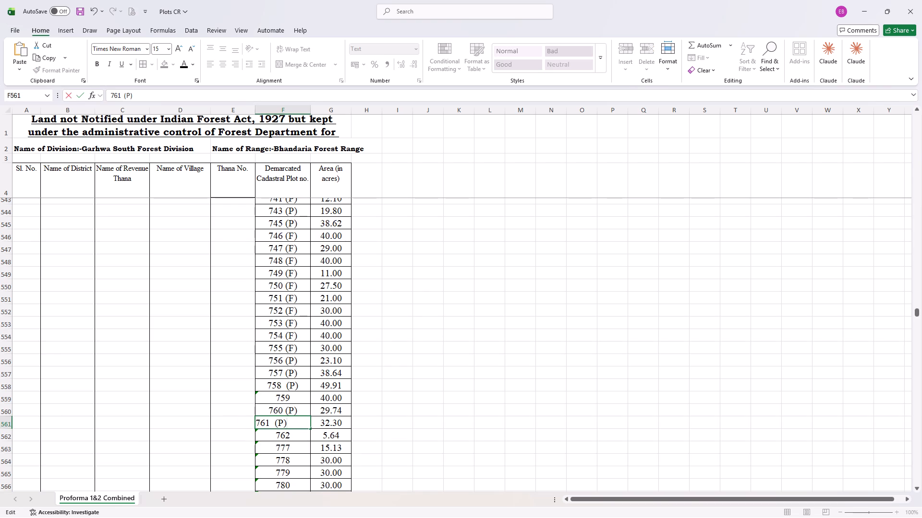
double_click(297, 434)
key("ctrl+v")
double_click(302, 447)
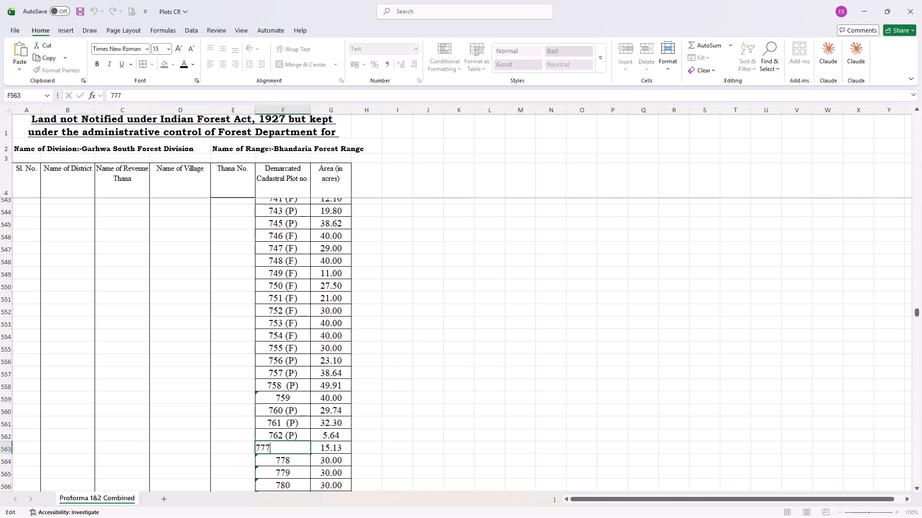
key("ctrl+v")
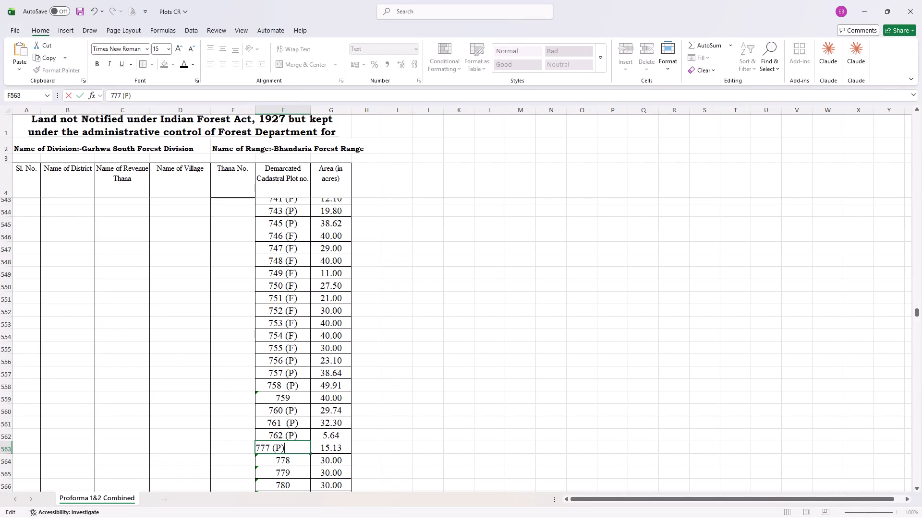
double_click(300, 336)
left_click_drag(300, 336, 267, 337)
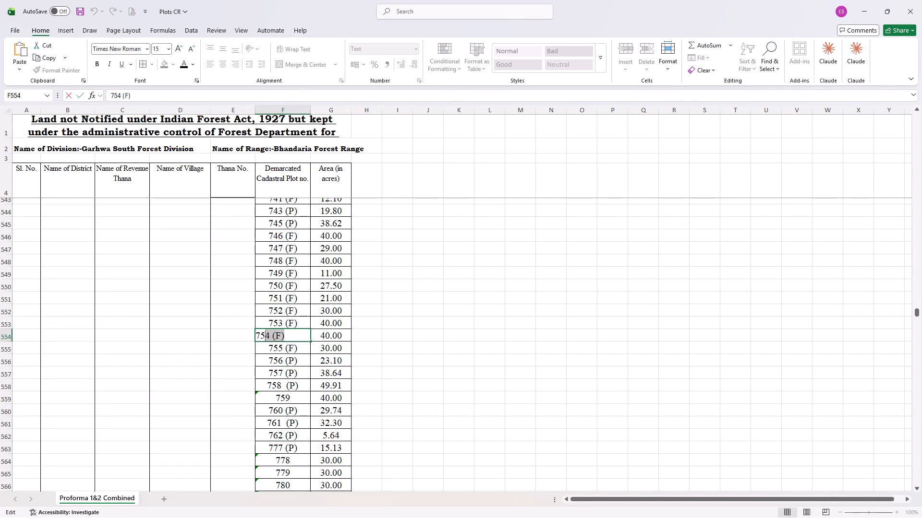
left_click_drag(267, 337, 270, 337)
key("ctrl+c")
scroll(279, 406, "down", 1)
double_click(295, 263)
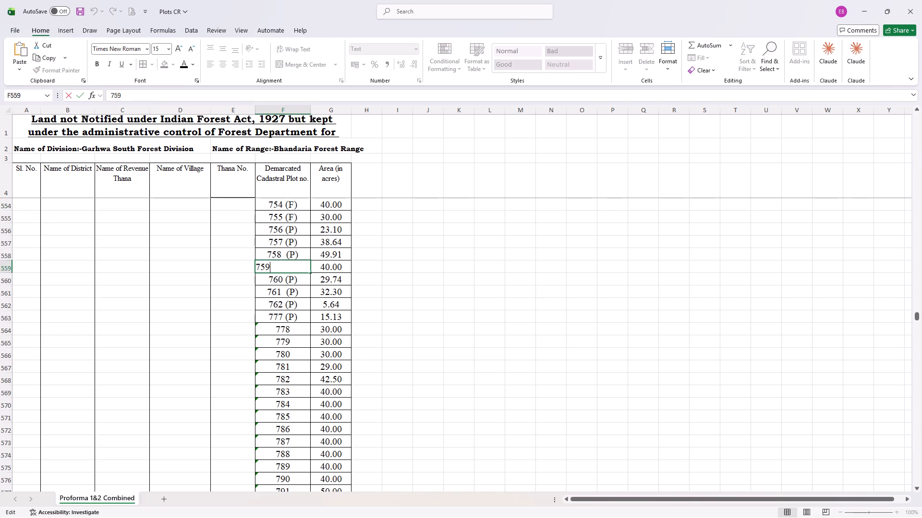
key("space")
key("ctrl+v")
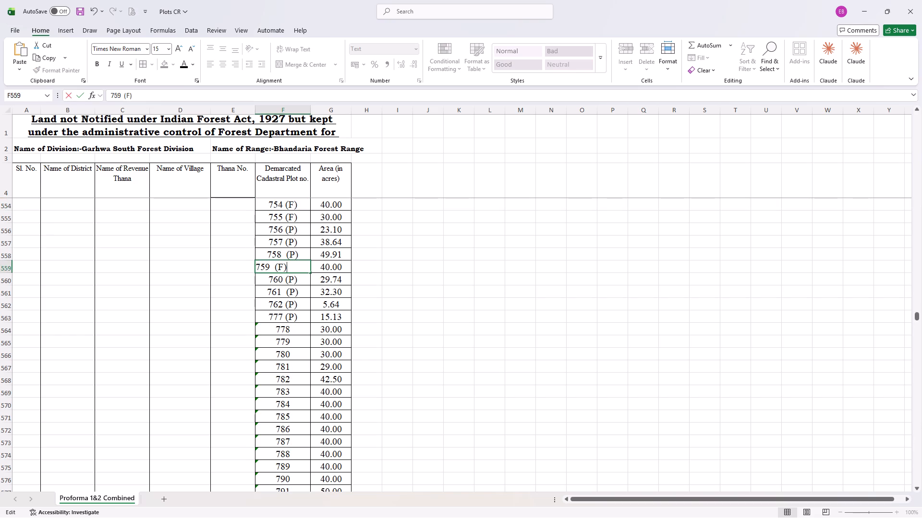
double_click(300, 327)
key("space")
key("ctrl+v")
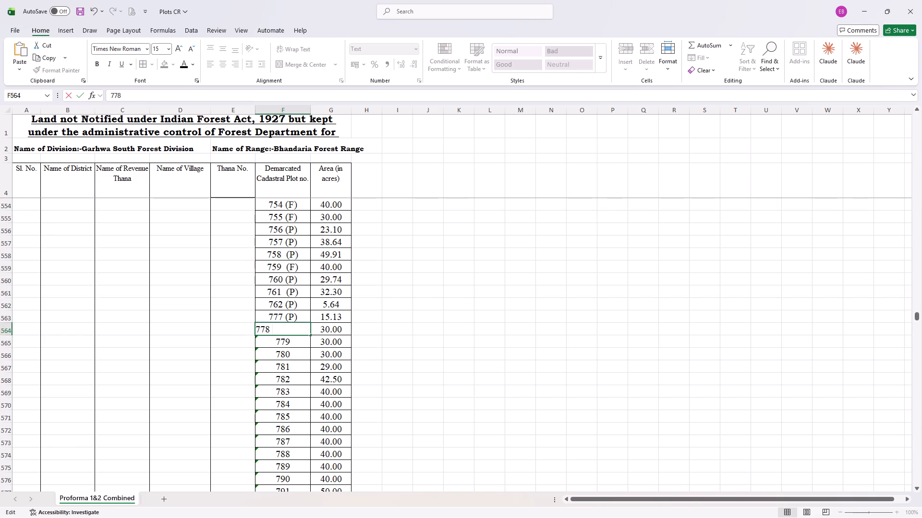
double_click(295, 341)
key("ctrl+v")
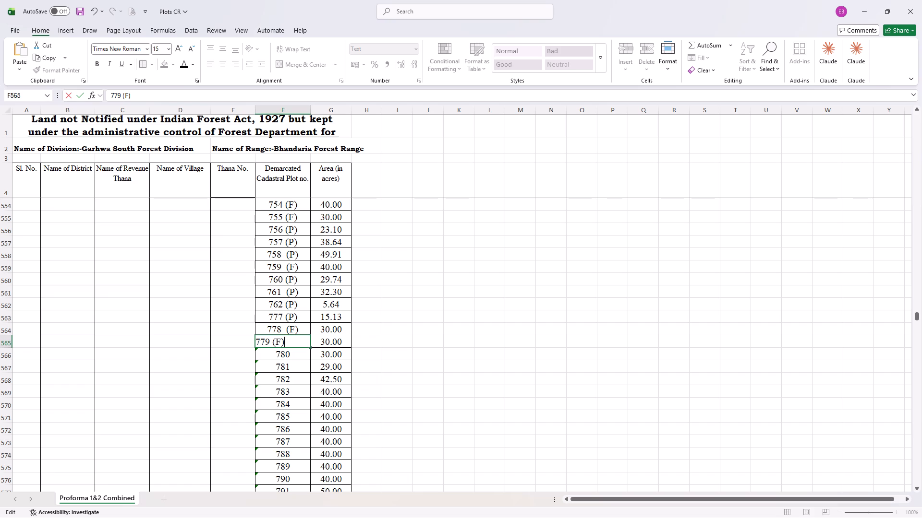
double_click(301, 354)
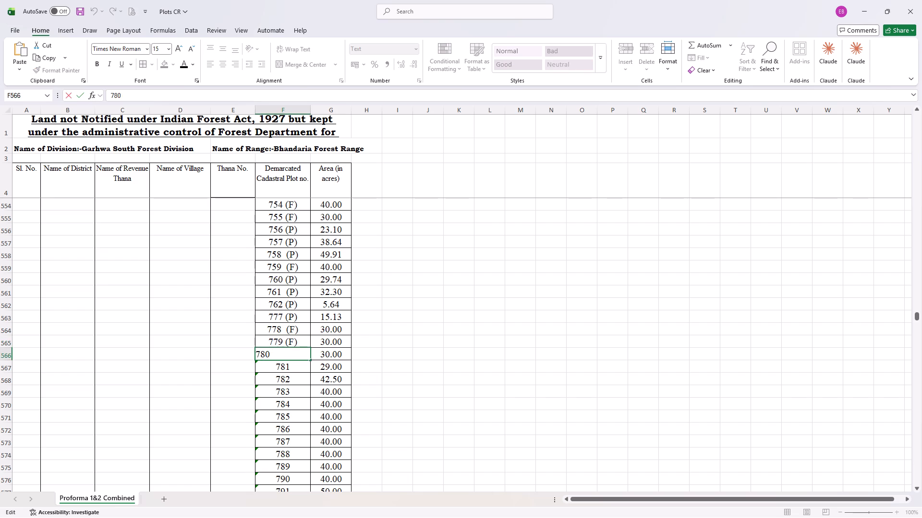
key("ctrl+v")
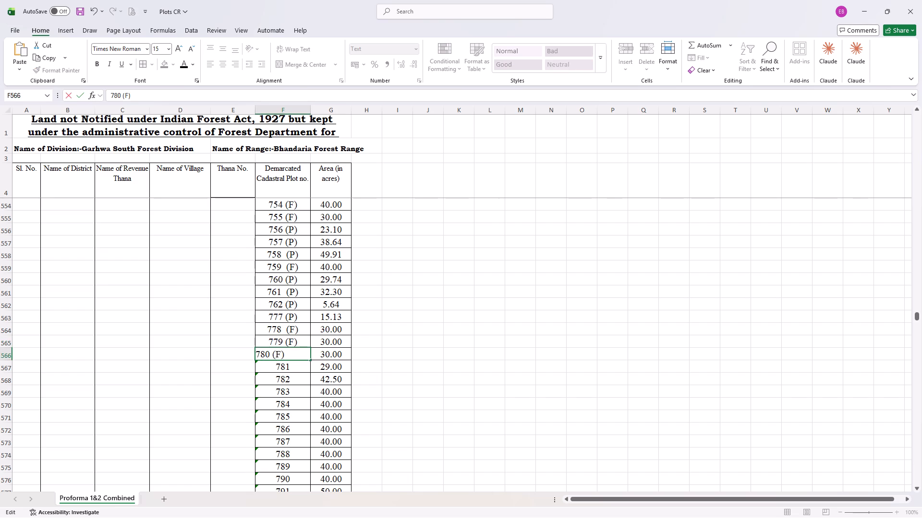
double_click(301, 369)
key("ctrl+v")
left_click(303, 375)
double_click(305, 382)
key("ctrl+v")
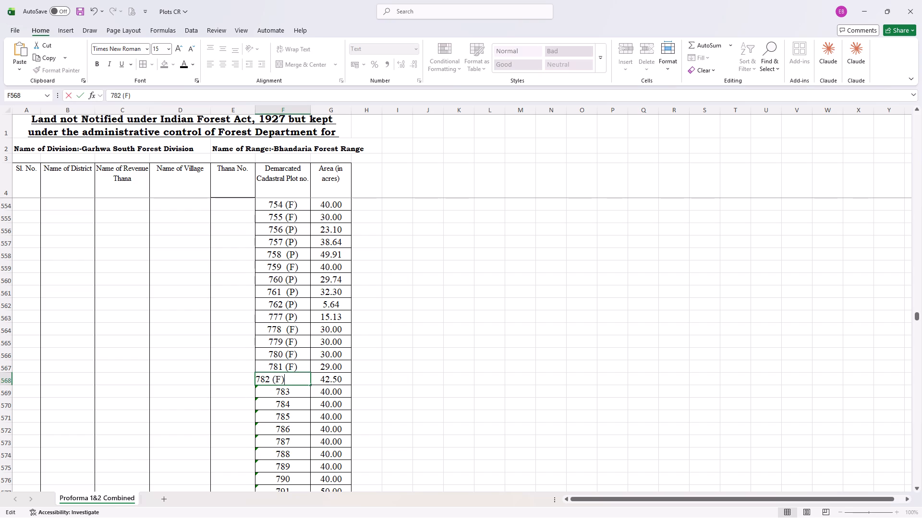
double_click(304, 391)
key("ctrl+v")
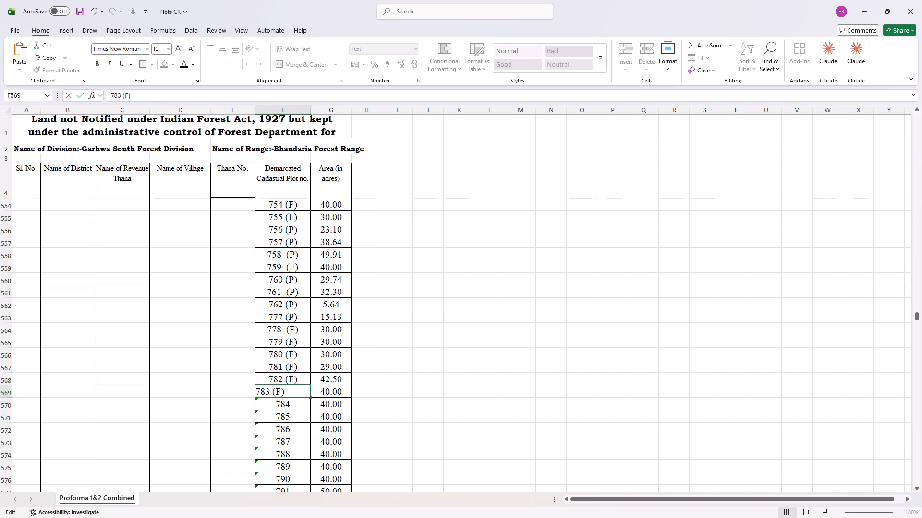
Append the copied (F) suffix to each of Rodo's plots 784 to 788.
double_click(302, 406)
key("ctrl+v")
double_click(300, 415)
key("ctrl+v")
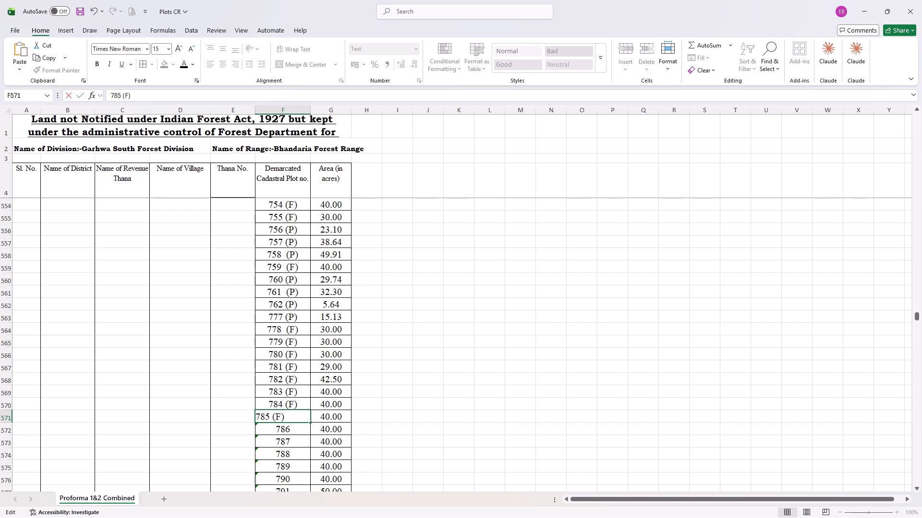
double_click(301, 427)
key("ctrl+v")
left_click(298, 438)
double_click(297, 441)
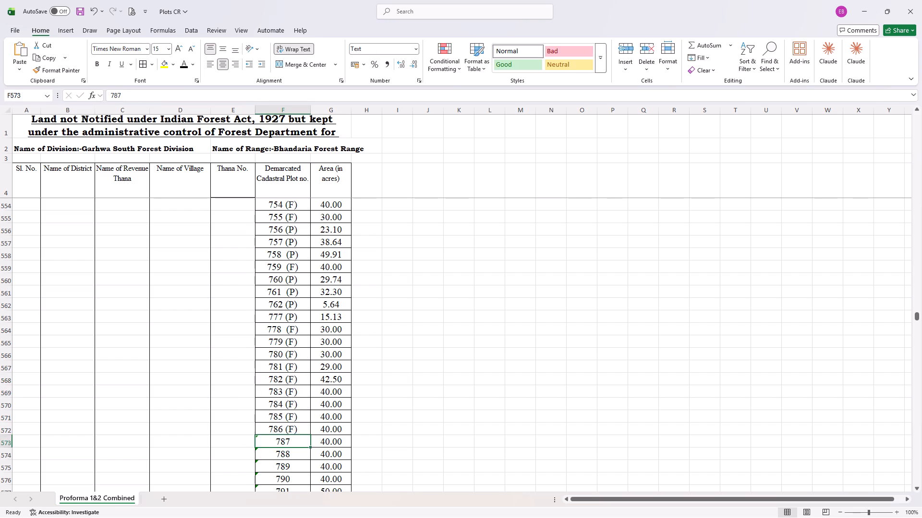
key("ctrl+v")
double_click(299, 453)
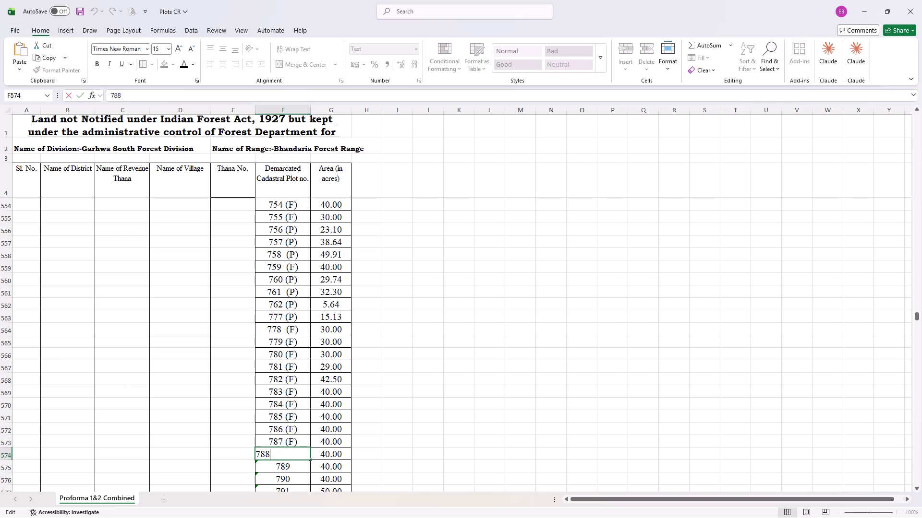
key("ctrl+v")
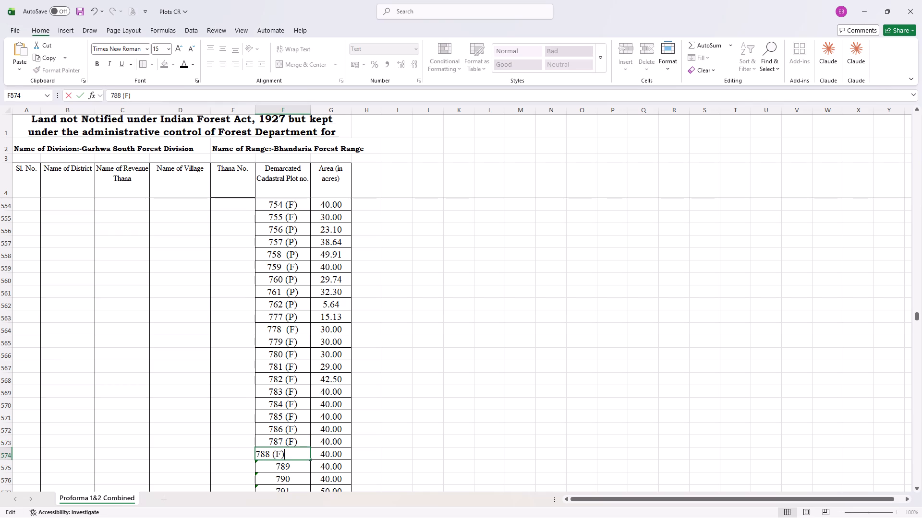
Append the copied (F) suffix to each of Rodo's plots 789 to 794.
double_click(297, 467)
key("ctrl+v")
double_click(301, 477)
key("ctrl+v")
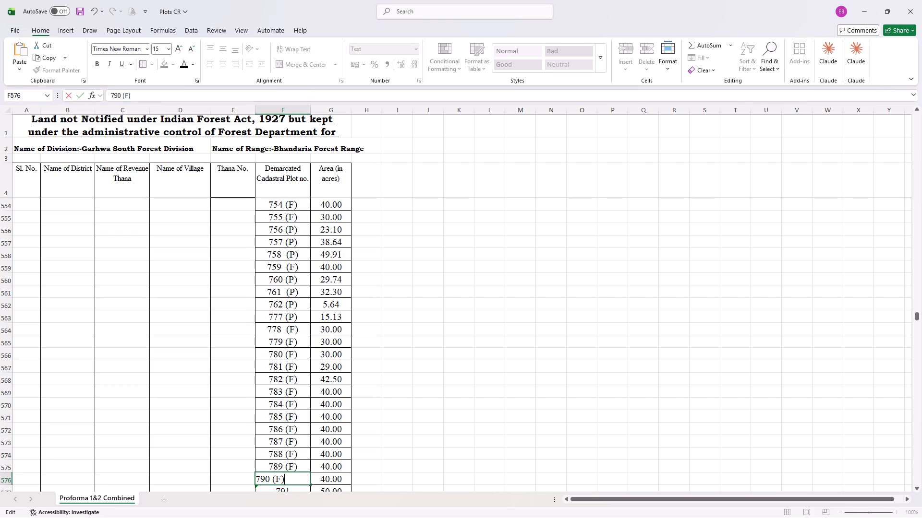
scroll(269, 433, "down", 1)
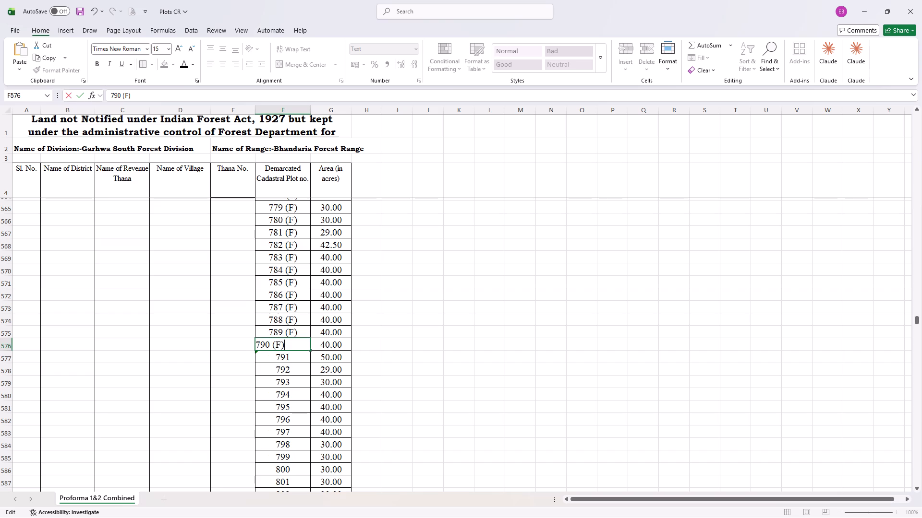
double_click(300, 359)
key("ctrl+v")
double_click(300, 369)
key("ctrl+v")
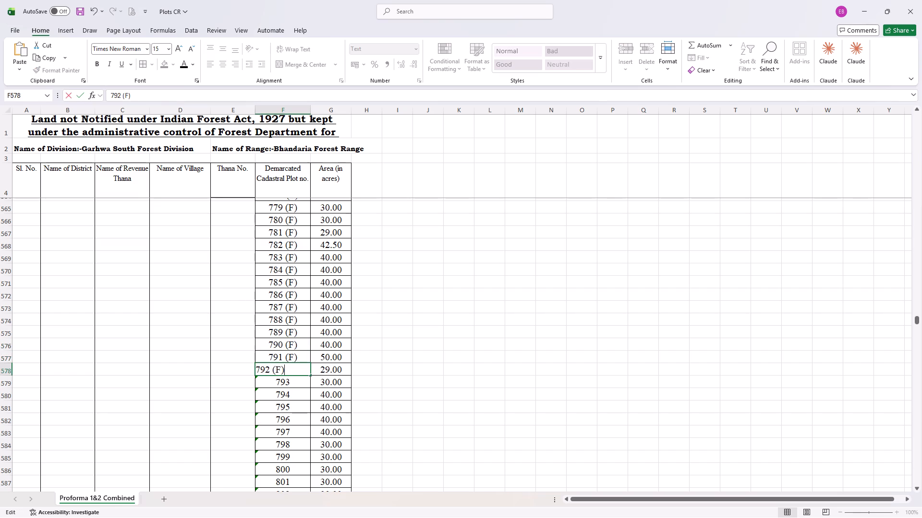
left_click(301, 387)
double_click(301, 383)
key("ctrl+v")
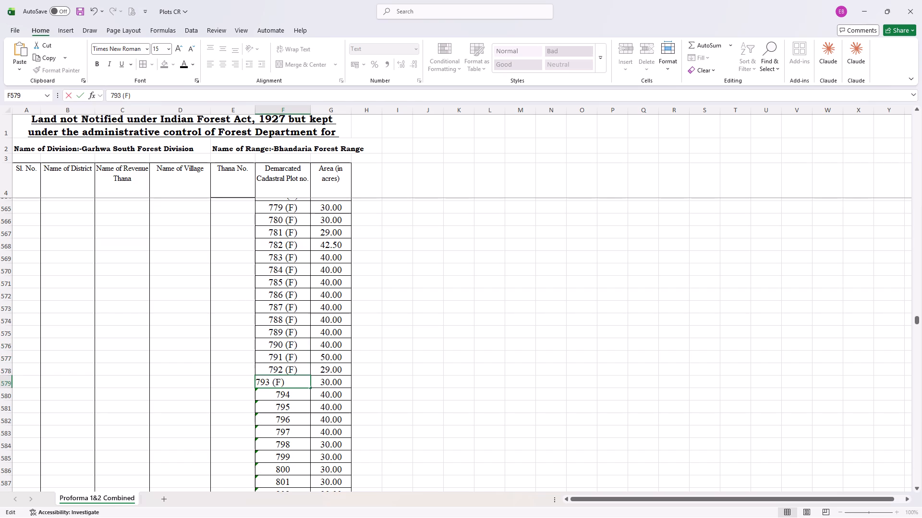
double_click(302, 395)
key("ctrl+v")
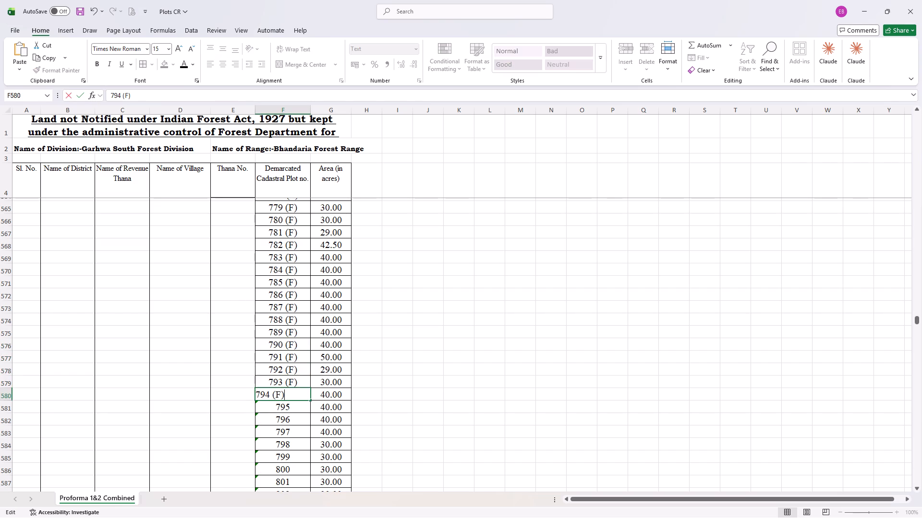
Append the copied (F) suffix to each of Rodo's plots 795 to 798.
scroll(302, 395, "down", 1)
double_click(296, 273)
key("ctrl+v")
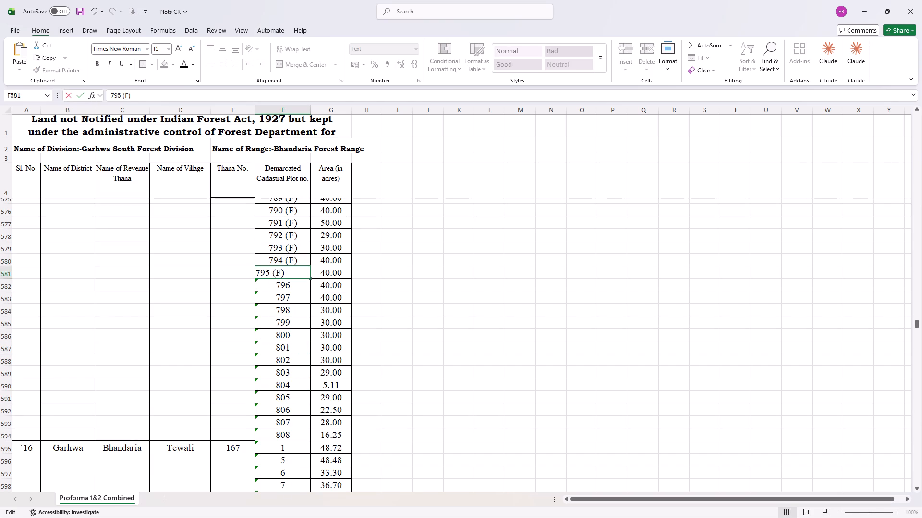
double_click(301, 288)
key("ctrl+v")
double_click(301, 300)
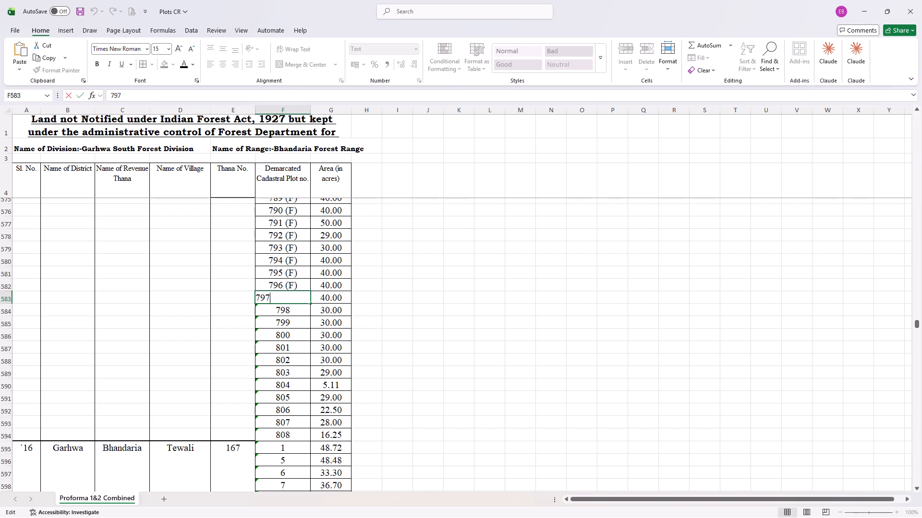
key("ctrl+v")
double_click(302, 311)
key("ctrl+v")
Append the copied (F) suffix to each of Rodo's plots 799 to 803.
double_click(302, 321)
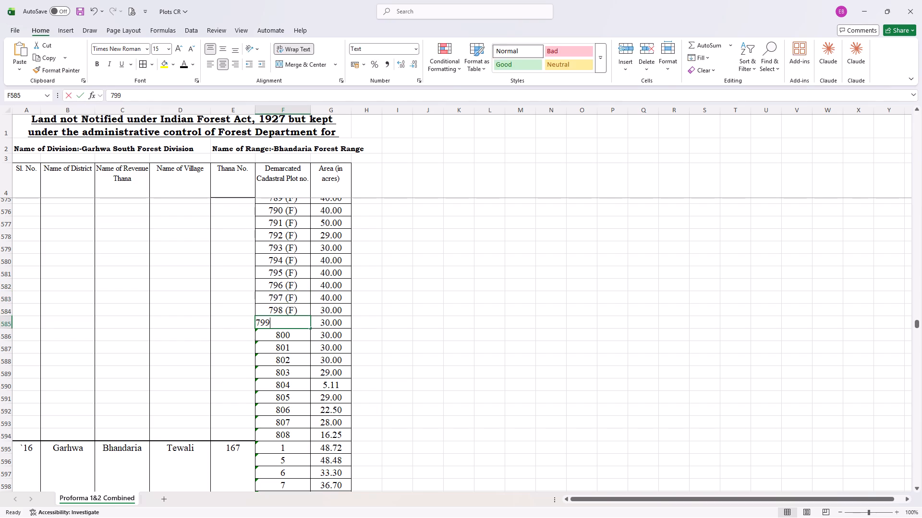
key("ctrl+v")
double_click(302, 336)
key("ctrl+v")
double_click(303, 345)
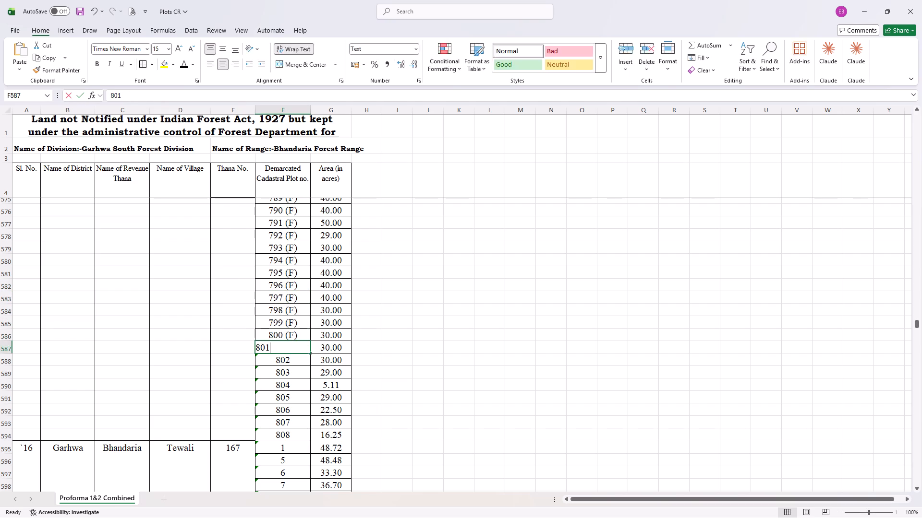
key("ctrl+v")
double_click(303, 356)
key("ctrl+v")
double_click(304, 374)
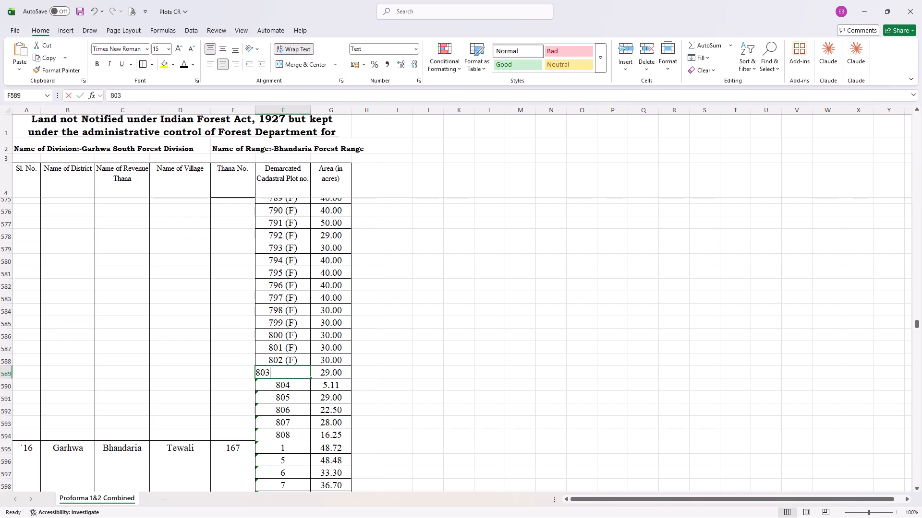
key("ctrl+v")
Append the copied (F) suffix to each of Rodo's plots 804 to 807.
double_click(304, 384)
key("ctrl+v")
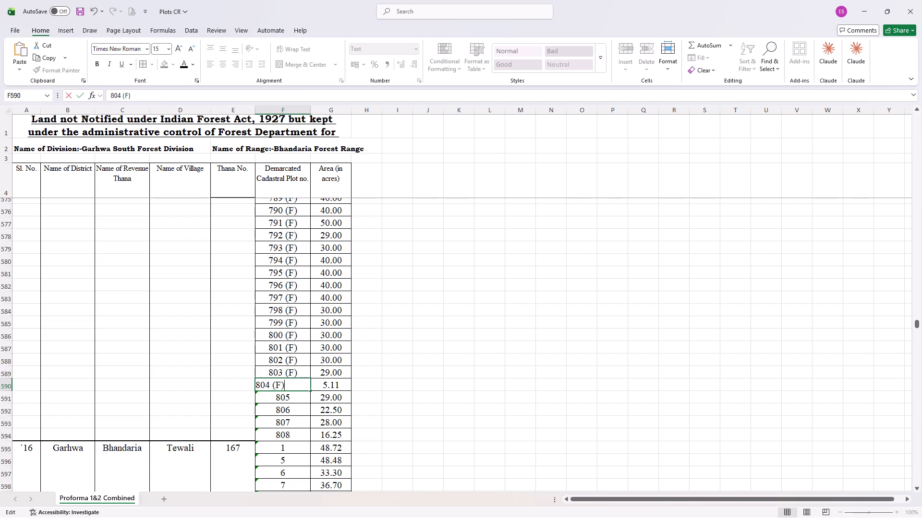
double_click(299, 398)
key("ctrl+v")
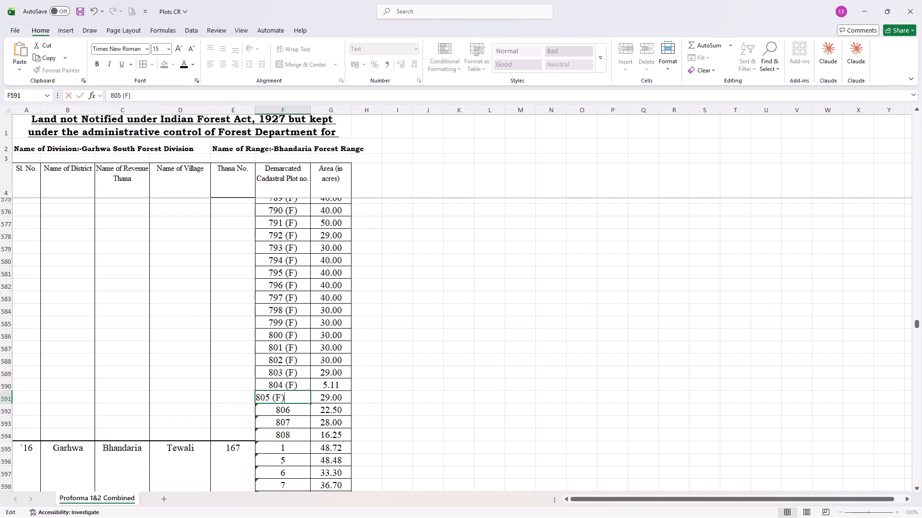
double_click(301, 408)
key("ctrl+v")
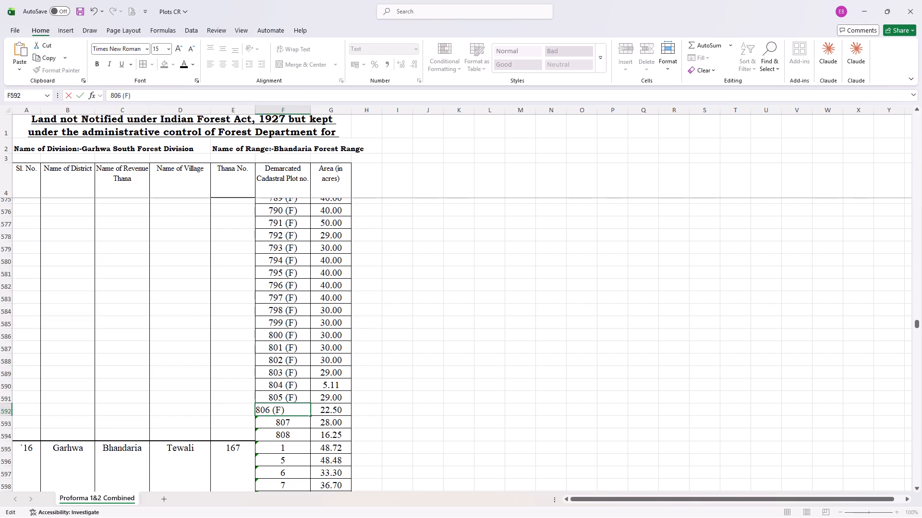
double_click(302, 423)
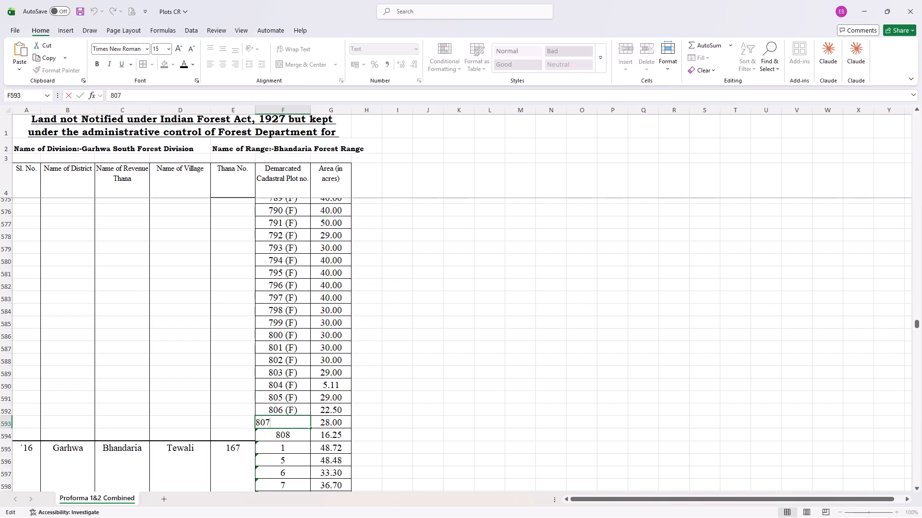
key("ctrl+v")
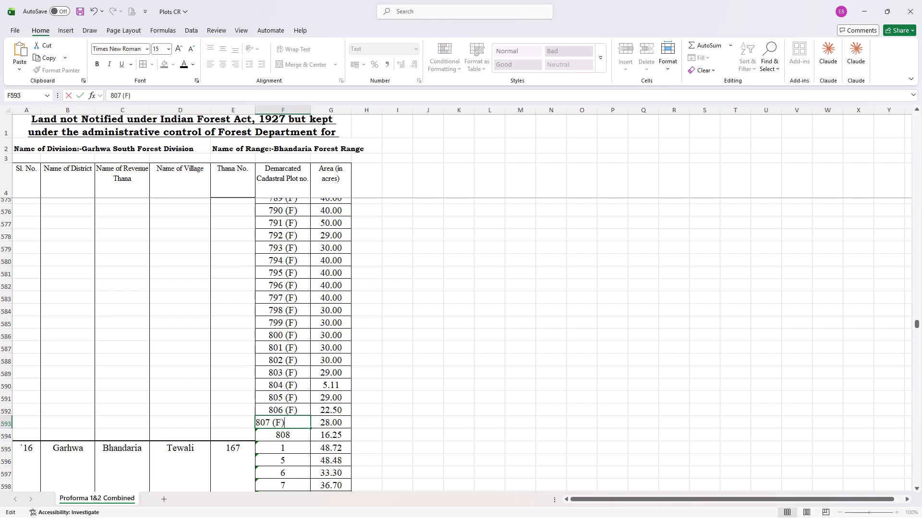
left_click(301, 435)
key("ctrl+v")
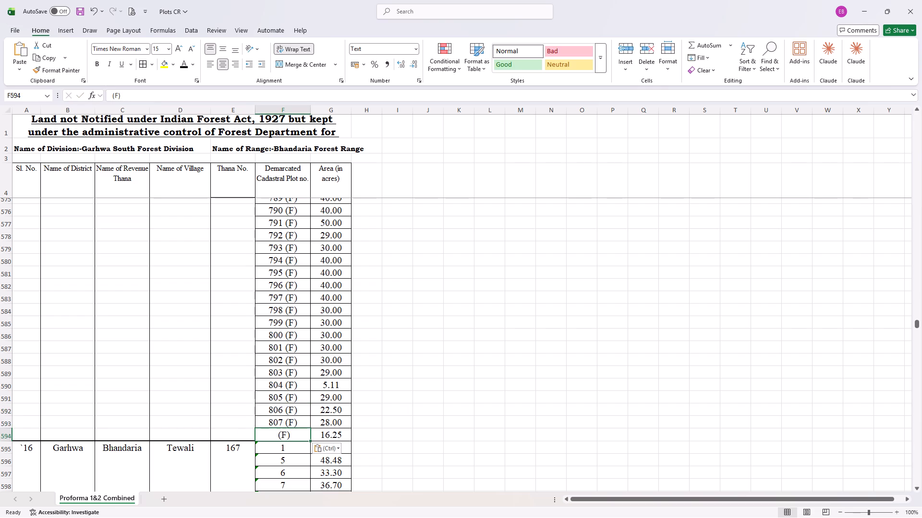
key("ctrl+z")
double_click(301, 435)
key("space")
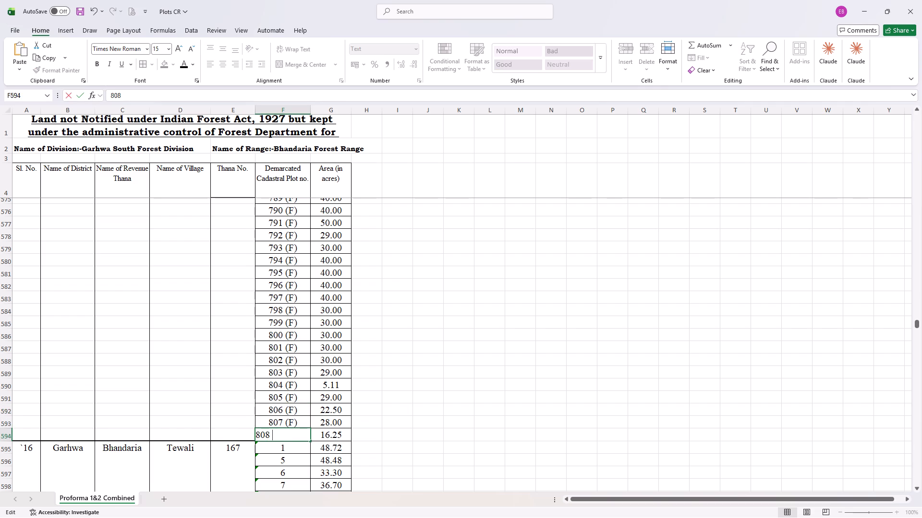
key("ctrl+v")
left_click(429, 390)
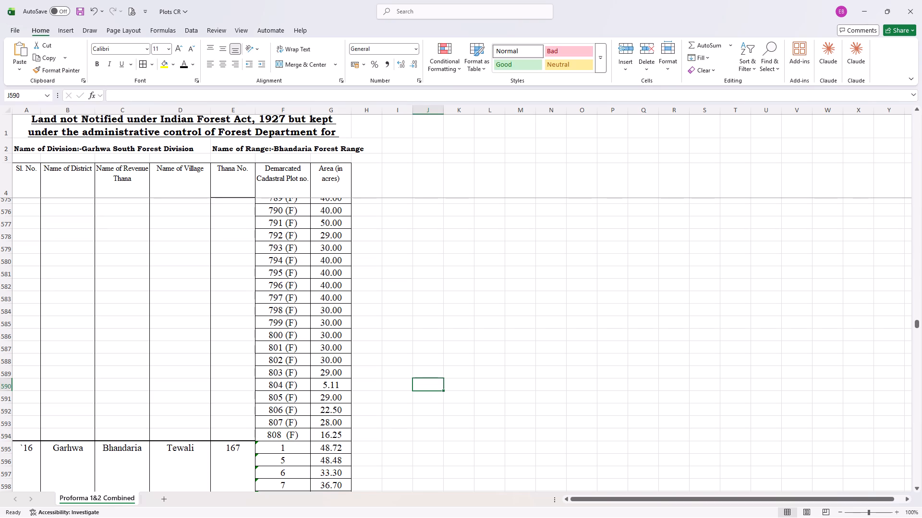
Fill all of Rodo's plot number cells, from 23 (P) to 808 (F), with yellow.
scroll(286, 420, "up", 4)
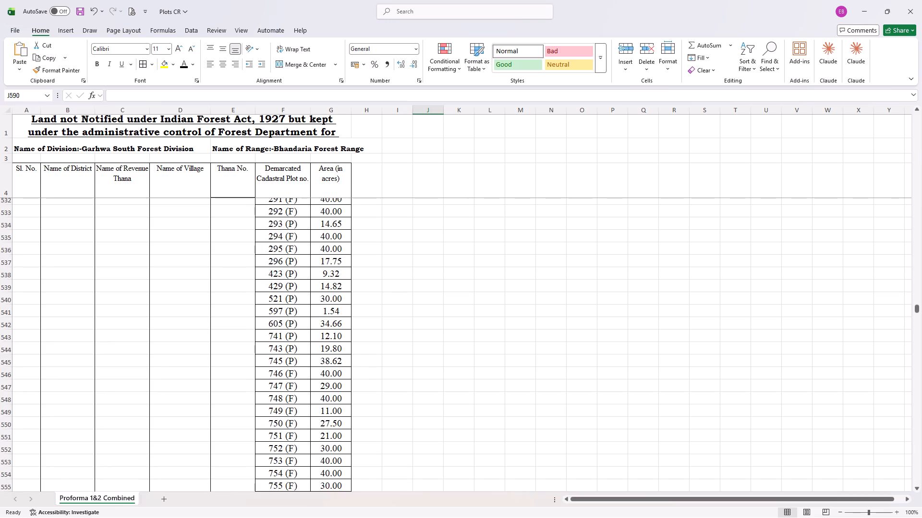
scroll(286, 420, "up", 5)
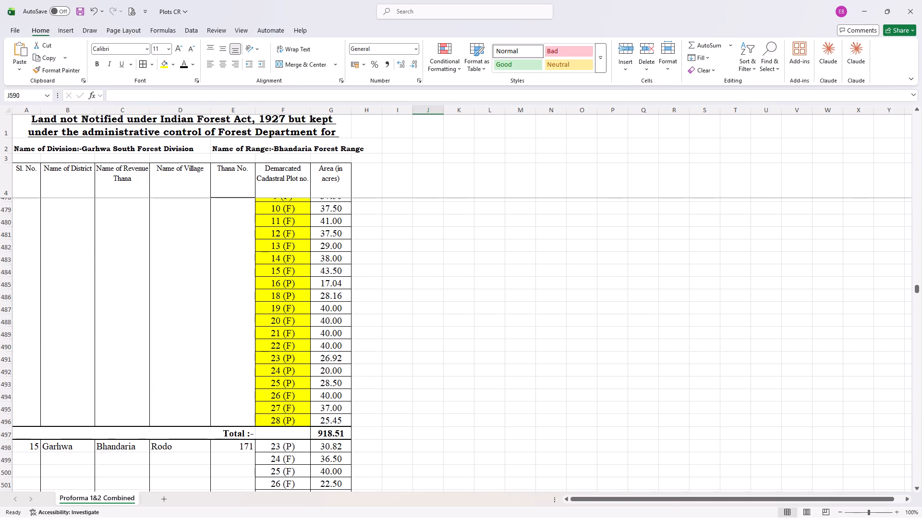
left_click_drag(291, 447, 281, 306)
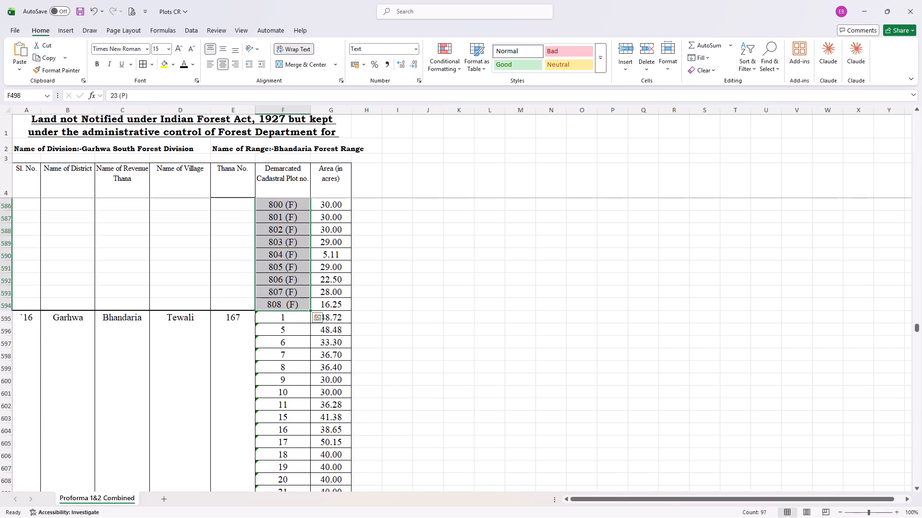
left_click(161, 69)
Review the village blocks above and below Rodo to check which plot numbers are highlighted in yellow.
scroll(249, 269, "down", 3)
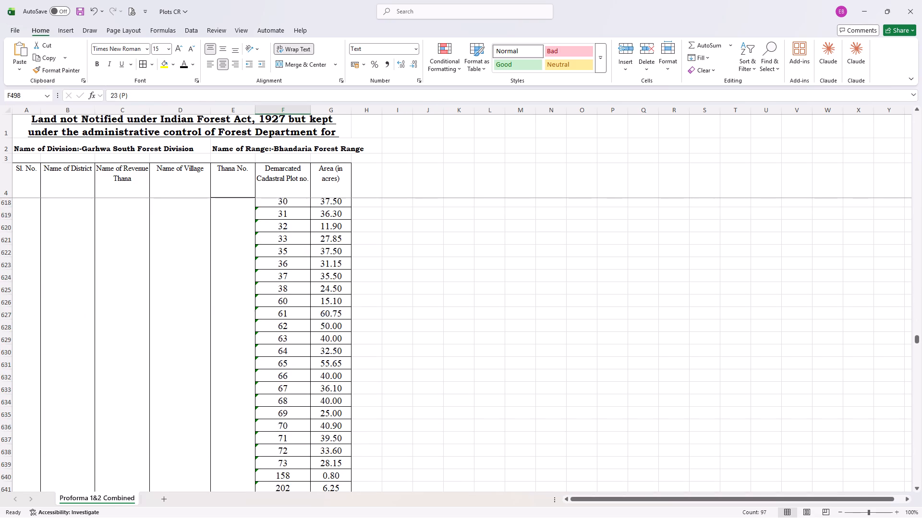
scroll(249, 279, "down", 7)
scroll(249, 279, "up", 3)
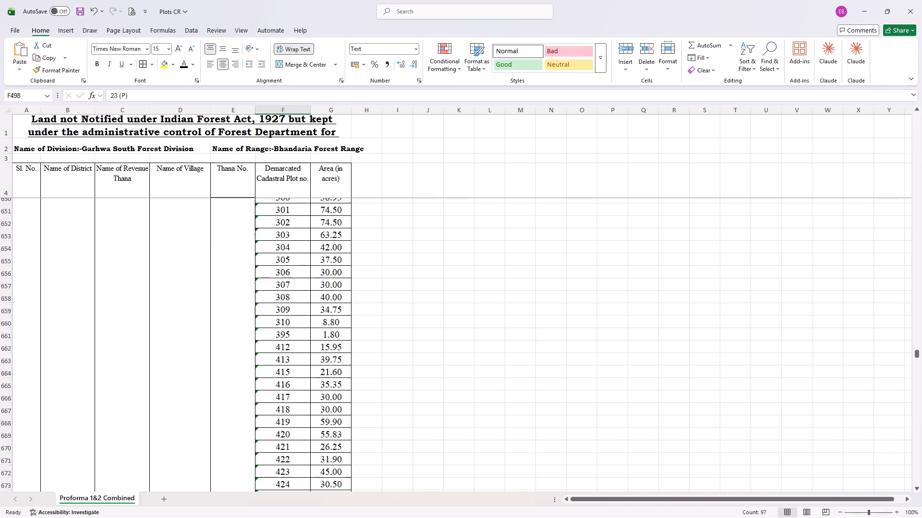
scroll(249, 279, "up", 19)
scroll(249, 280, "up", 6)
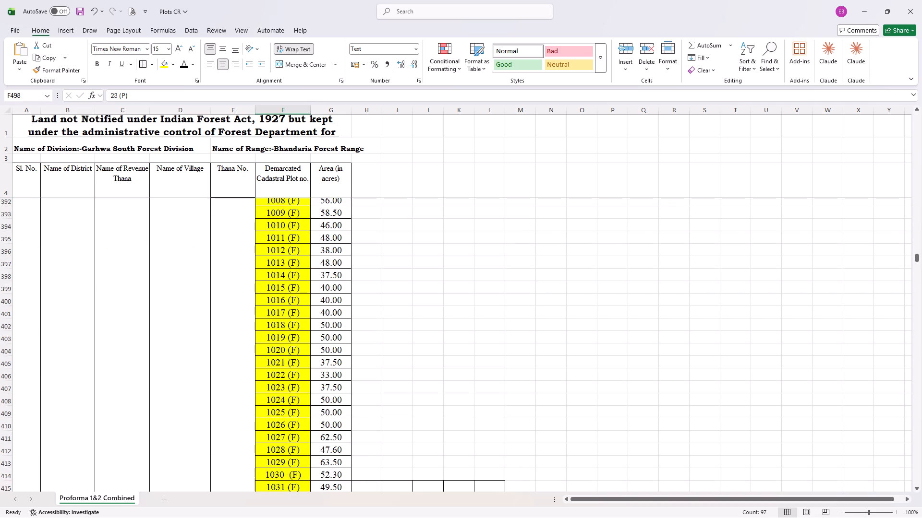
scroll(249, 280, "up", 19)
scroll(249, 280, "up", 13)
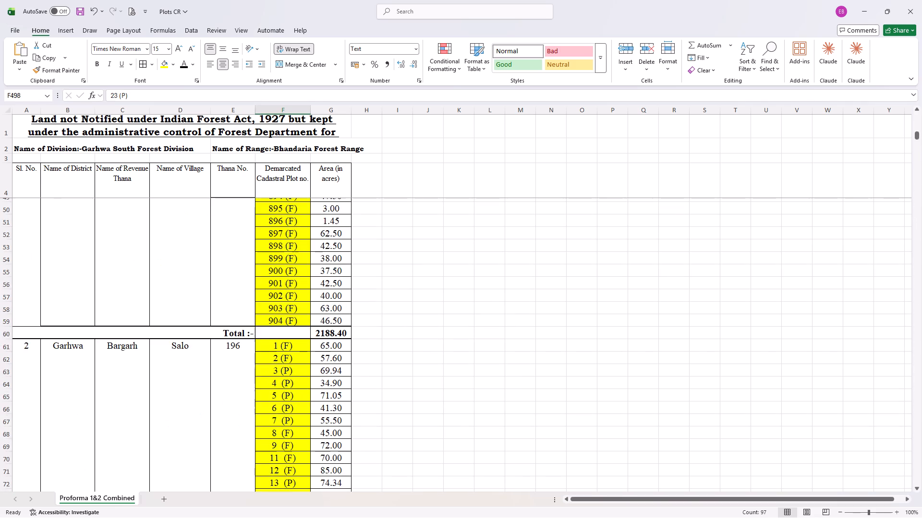
scroll(249, 280, "down", 20)
scroll(249, 280, "down", 15)
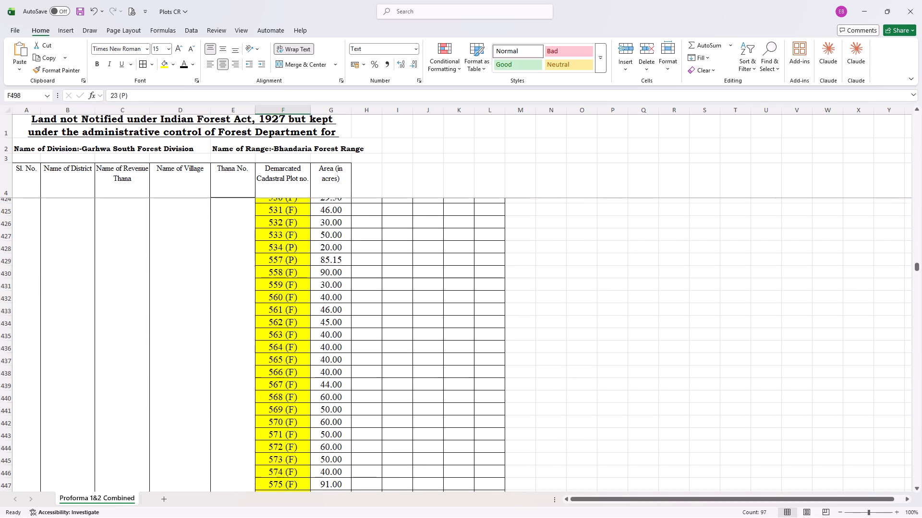
scroll(249, 280, "down", 6)
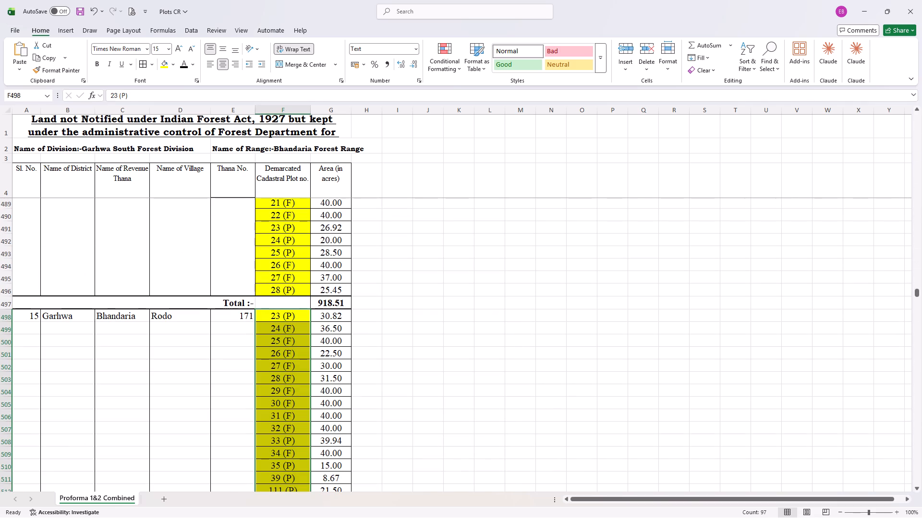
scroll(249, 280, "down", 9)
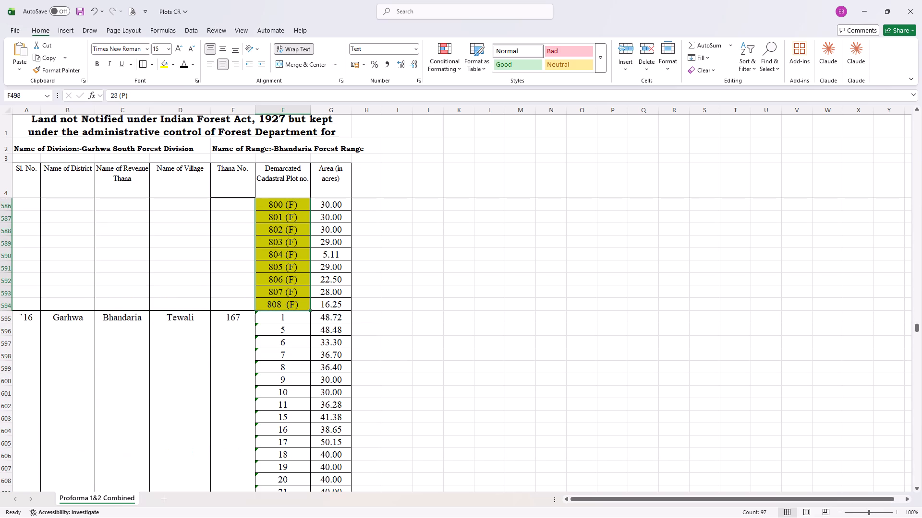
left_click(528, 320)
Look through the village blocks below Rodo for the ones whose plots are still unmarked.
scroll(522, 322, "down", 2)
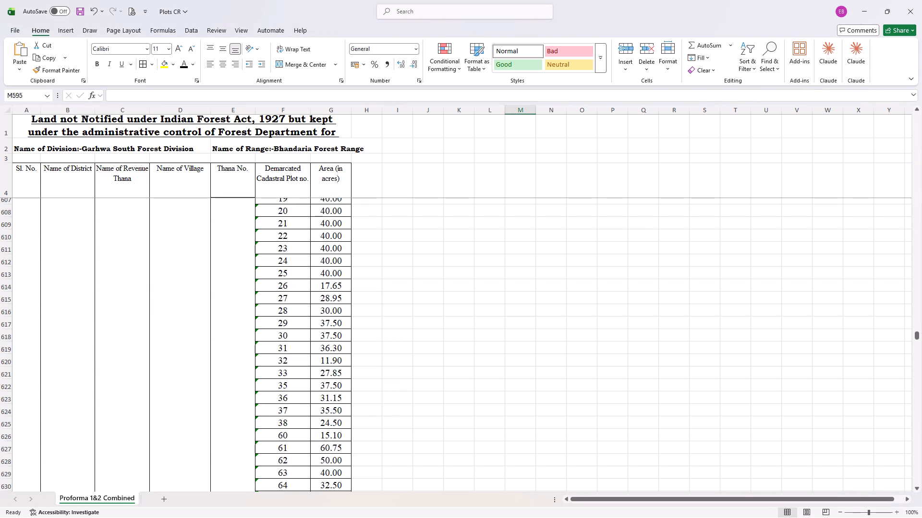
scroll(427, 355, "down", 15)
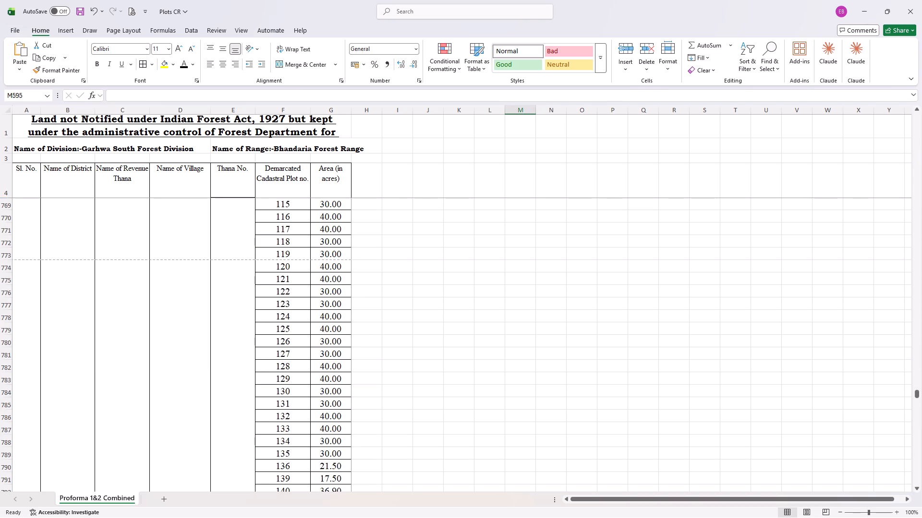
scroll(408, 355, "down", 15)
scroll(408, 355, "up", 1)
scroll(408, 355, "down", 8)
scroll(408, 355, "up", 11)
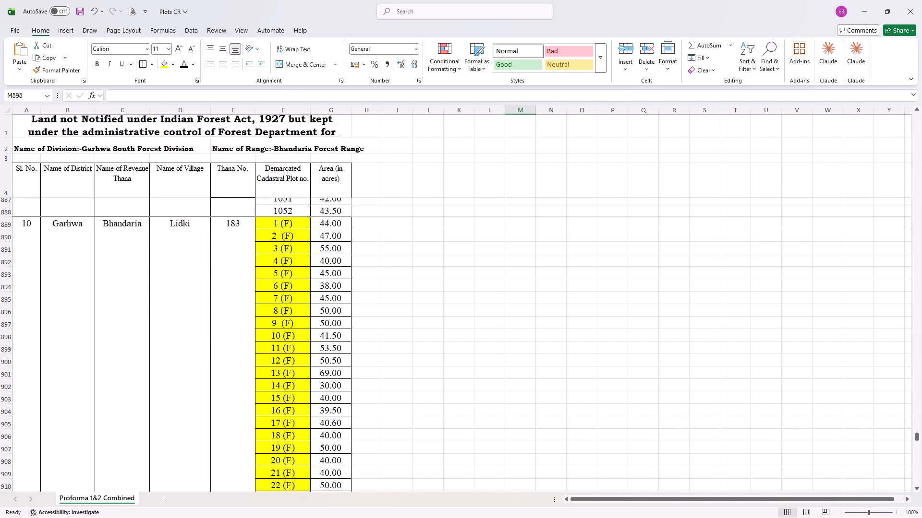
scroll(408, 355, "up", 17)
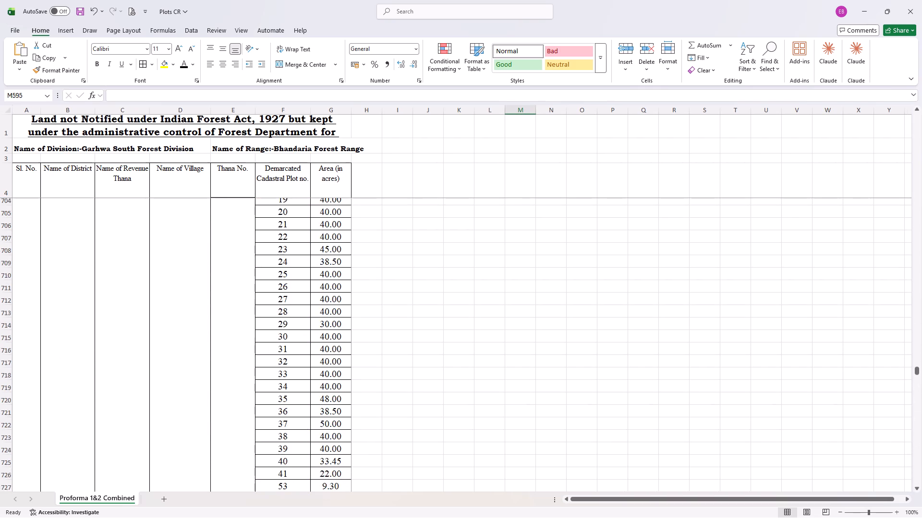
scroll(408, 355, "up", 3)
Unmerge Bijka's serial number, district, revenue thana, village and thana number cells.
scroll(408, 355, "down", 1)
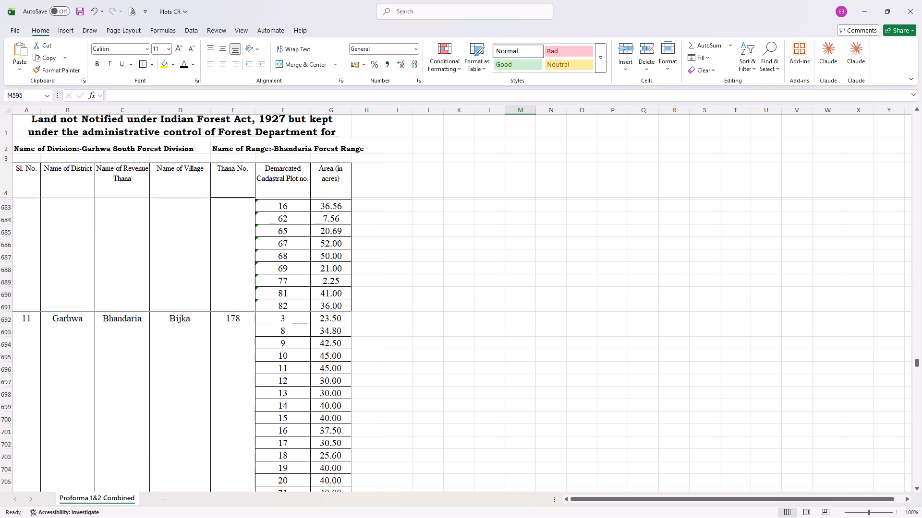
left_click_drag(32, 329, 230, 340)
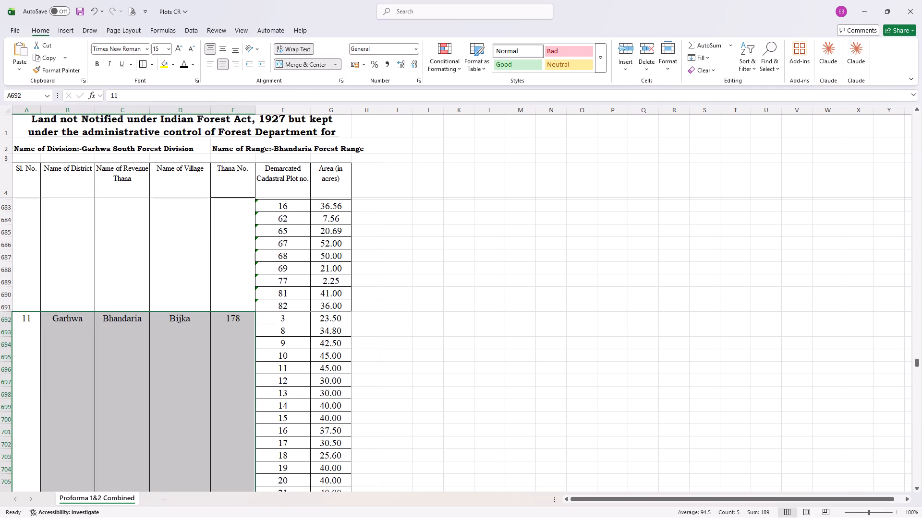
left_click(311, 69)
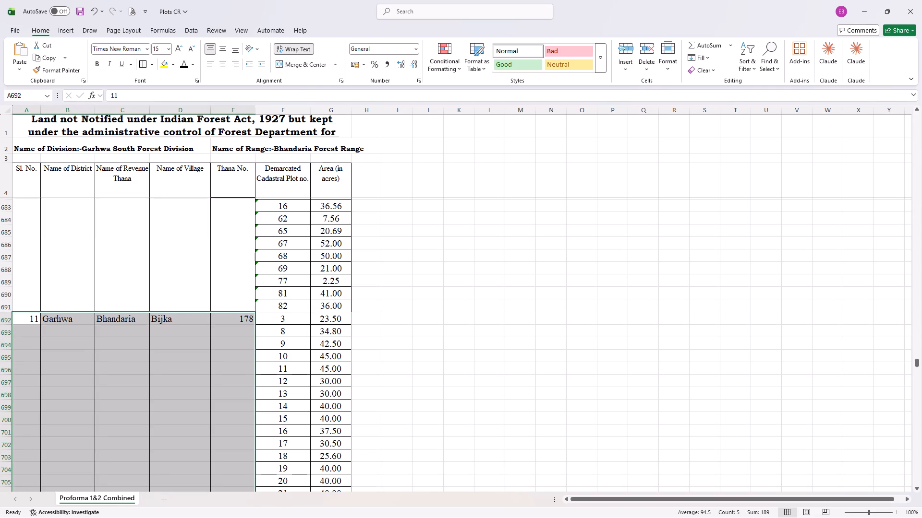
left_click(82, 376)
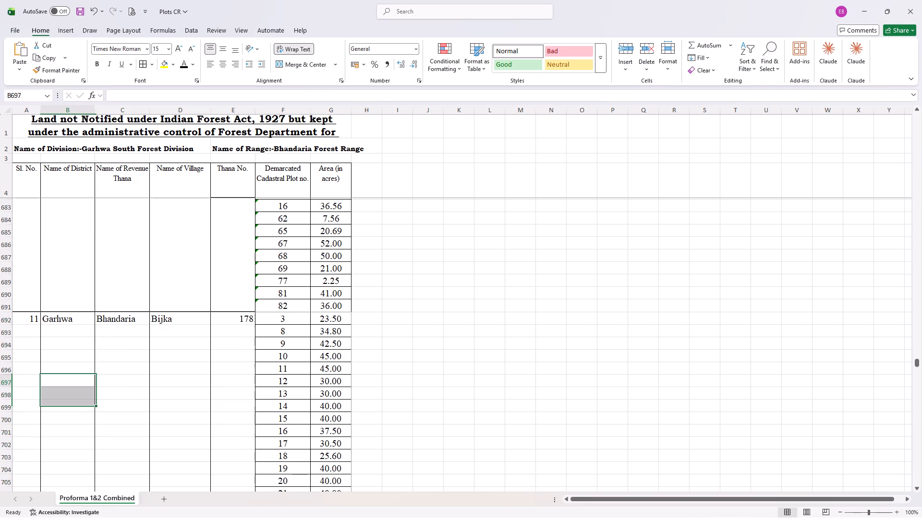
Move Bijka's entry details (11, Garhwa, Bhandaria, Bijka, 178) down to the row of its plot 82.
left_click_drag(29, 321, 220, 318)
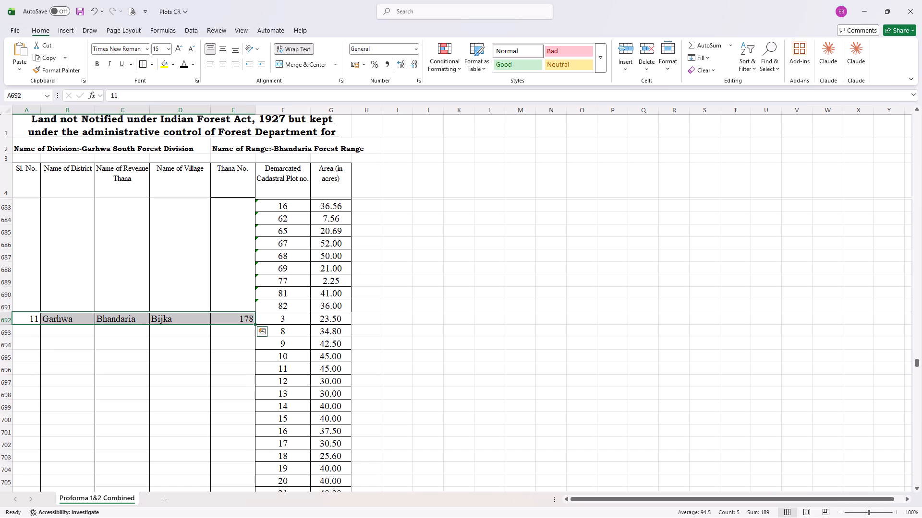
key("ctrl+x")
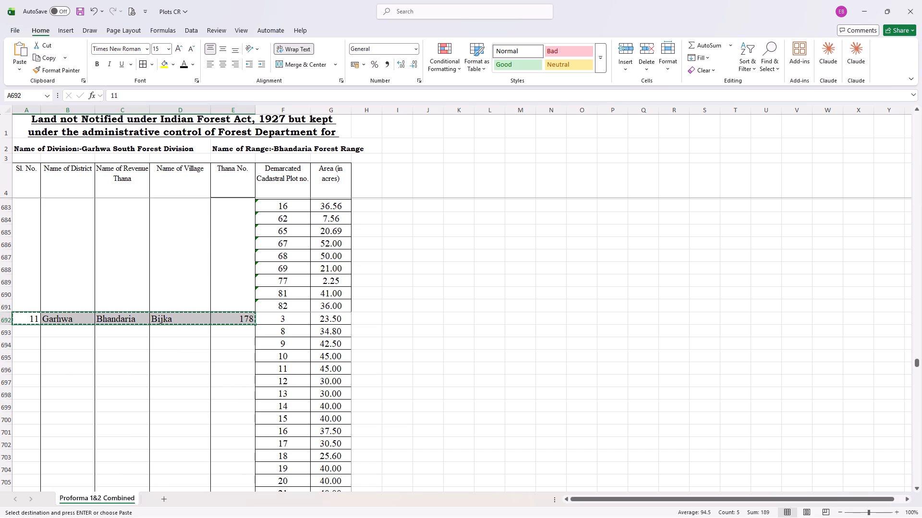
scroll(123, 411, "down", 4)
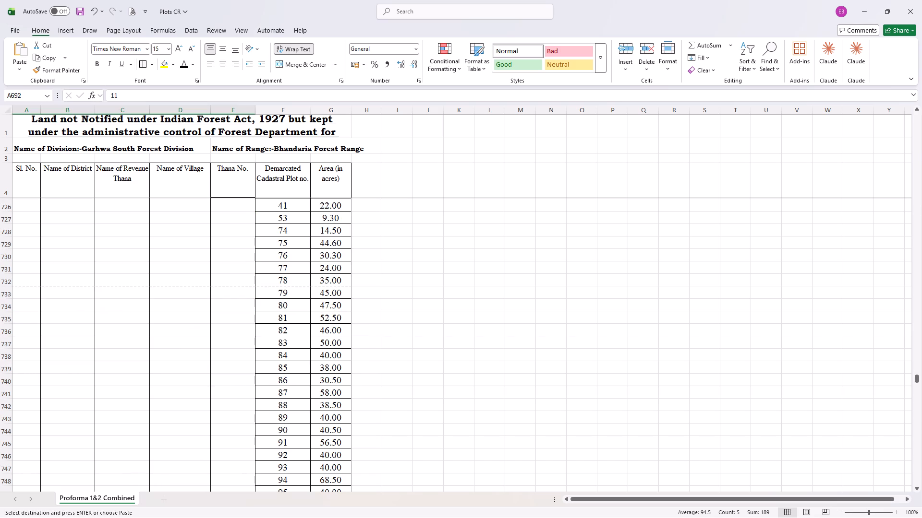
left_click(27, 331)
key("ctrl+v")
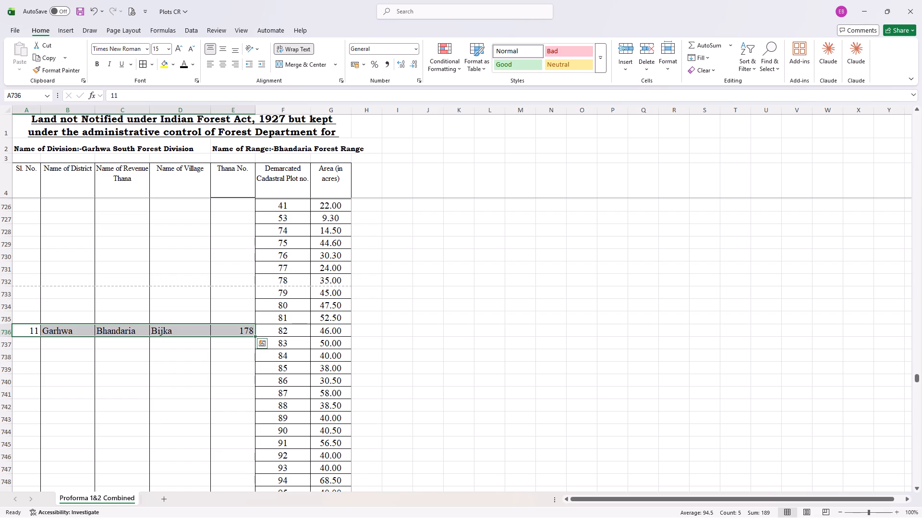
Delete the rows of Bijka's plots 3 to 81, above the row holding its entry details.
left_click_drag(5, 319, 28, 173)
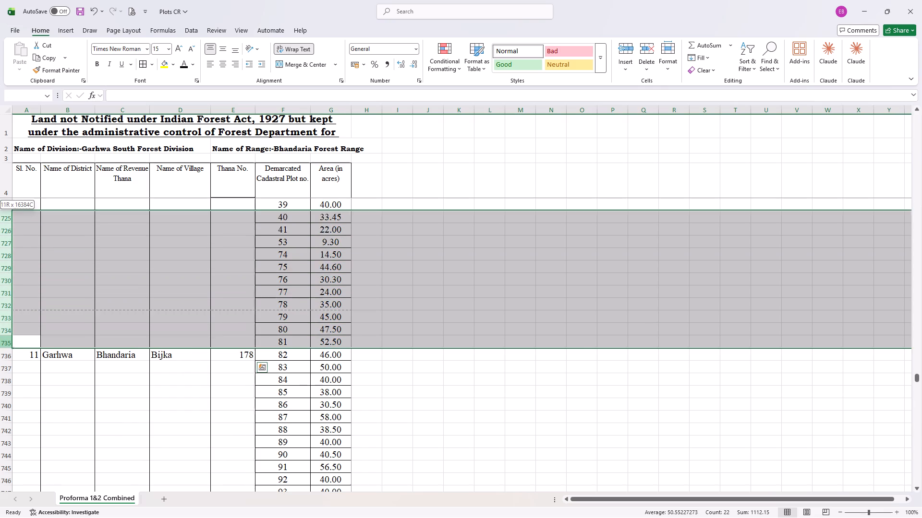
left_click_drag(28, 173, 29, 176)
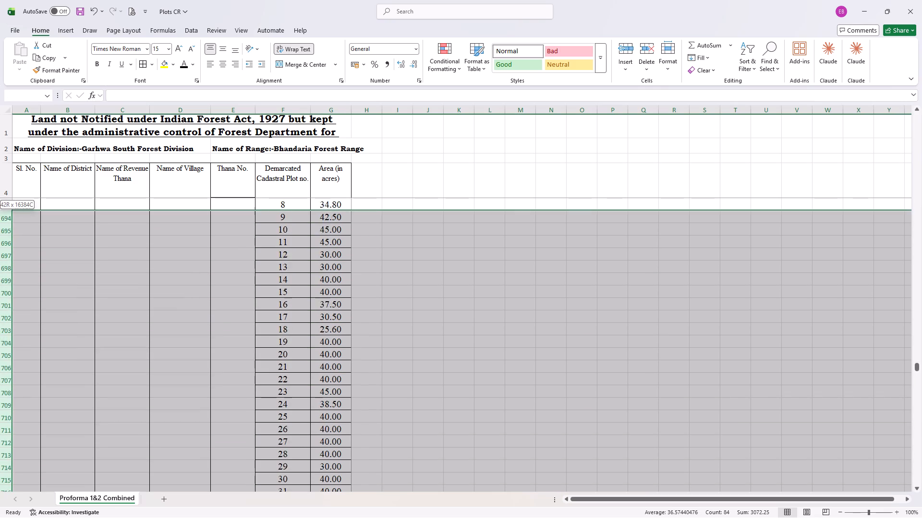
left_click_drag(29, 176, 27, 371)
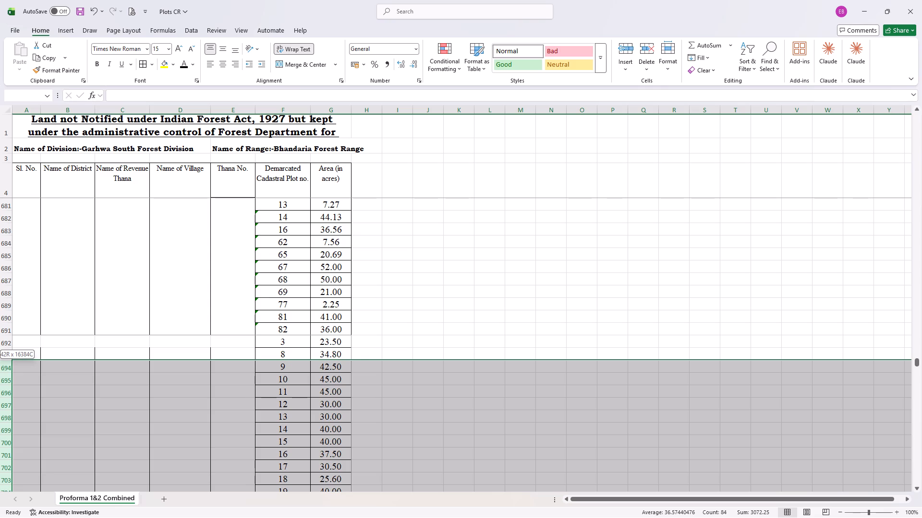
left_click_drag(27, 371, 30, 358)
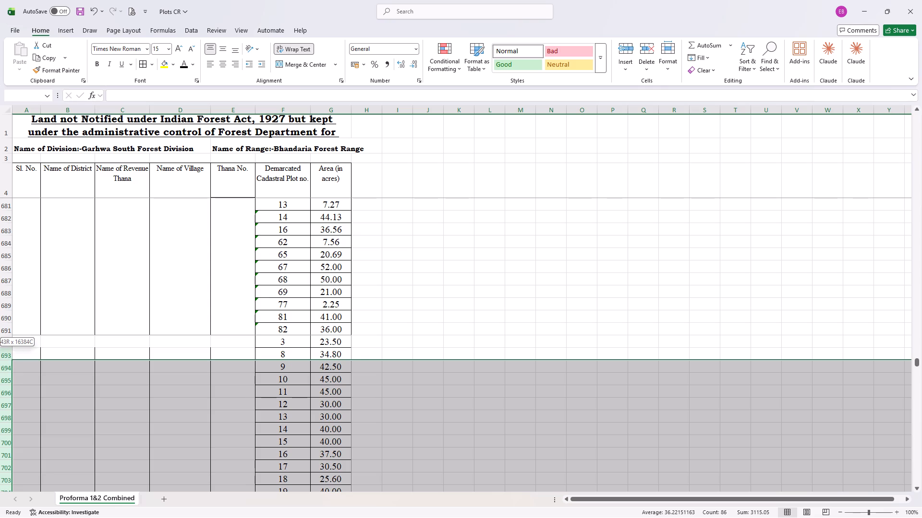
left_click_drag(30, 358, 35, 343)
right_click(35, 343)
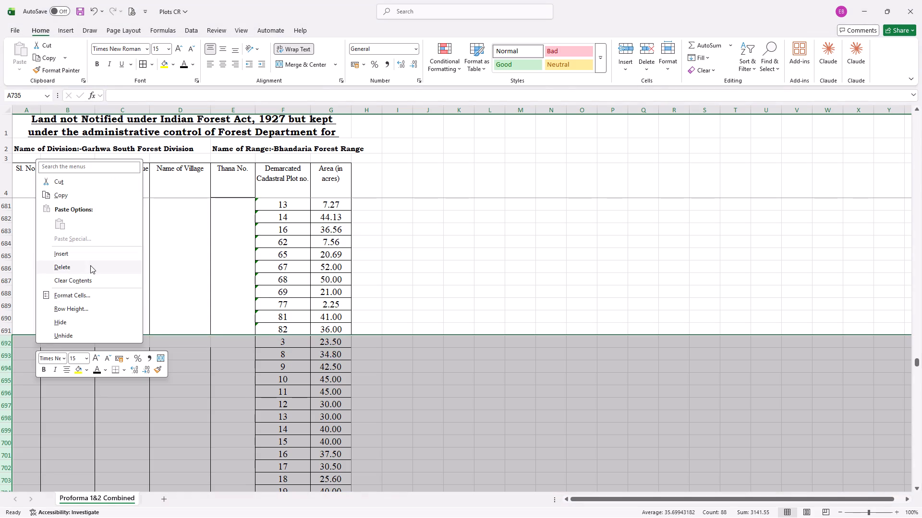
left_click(90, 265)
Insert a blank row between Jonhikhar's last plot and Bijka's entry row.
scroll(139, 314, "up", 3)
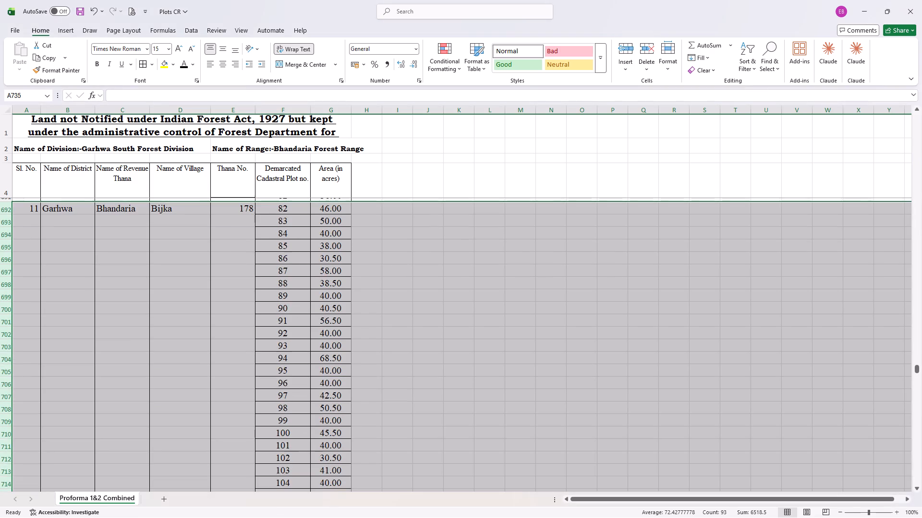
scroll(139, 314, "up", 1)
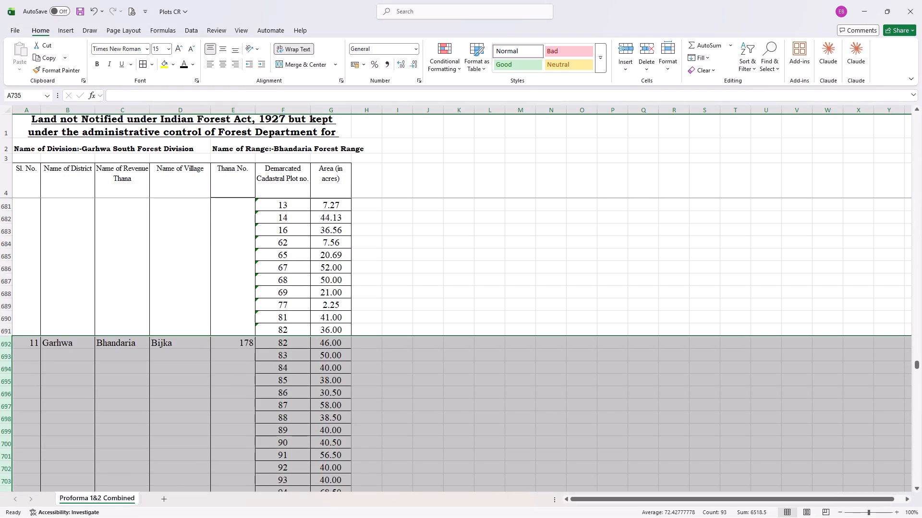
scroll(140, 315, "up", 1)
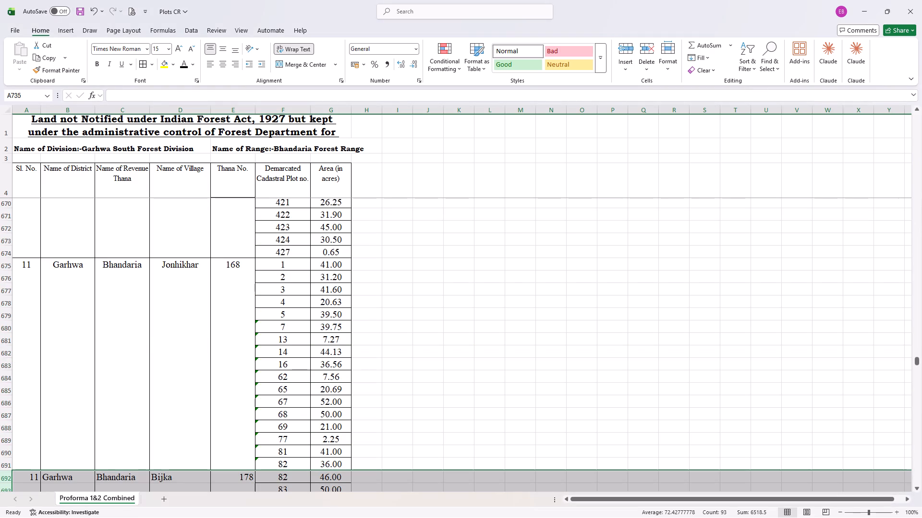
scroll(140, 315, "down", 1)
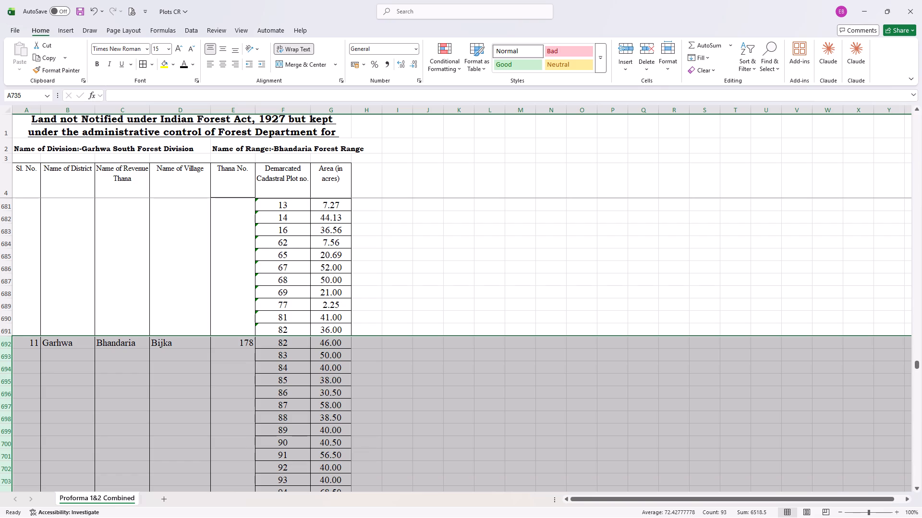
left_click(6, 341)
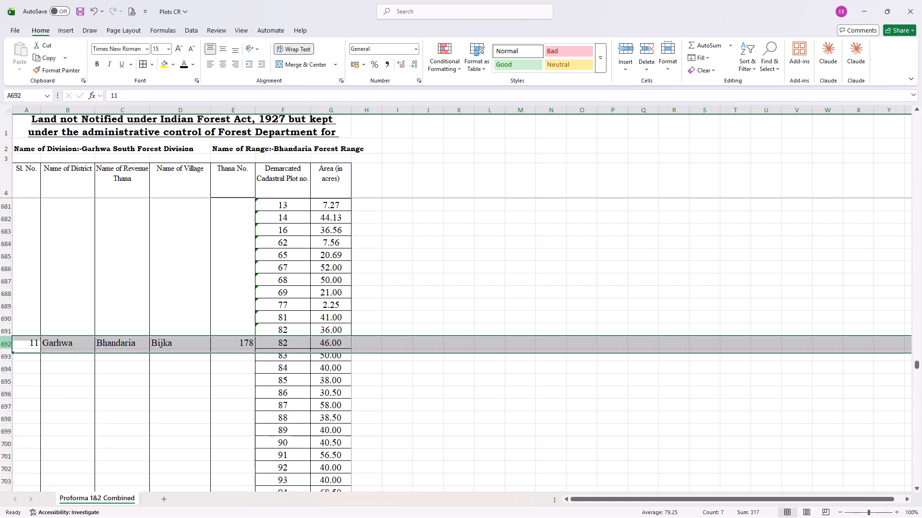
right_click(6, 341)
left_click(49, 255)
left_click(456, 396)
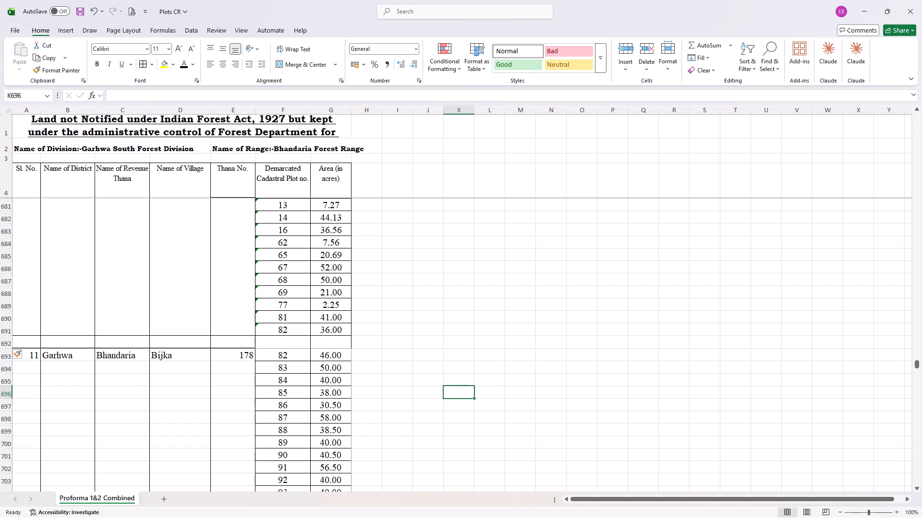
Copy the (F) marker with its leading space from plot 808, just above the Tewali block.
scroll(308, 333, "up", 10)
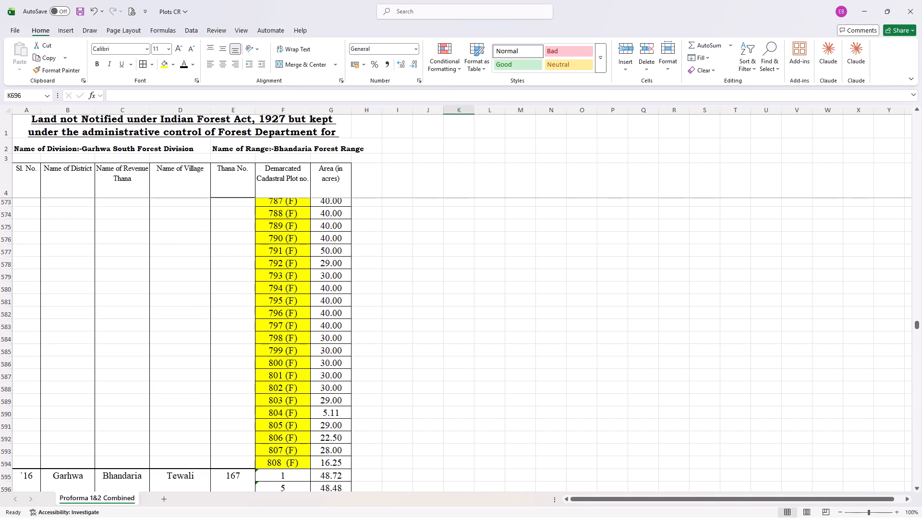
double_click(303, 463)
scroll(303, 463, "down", 3)
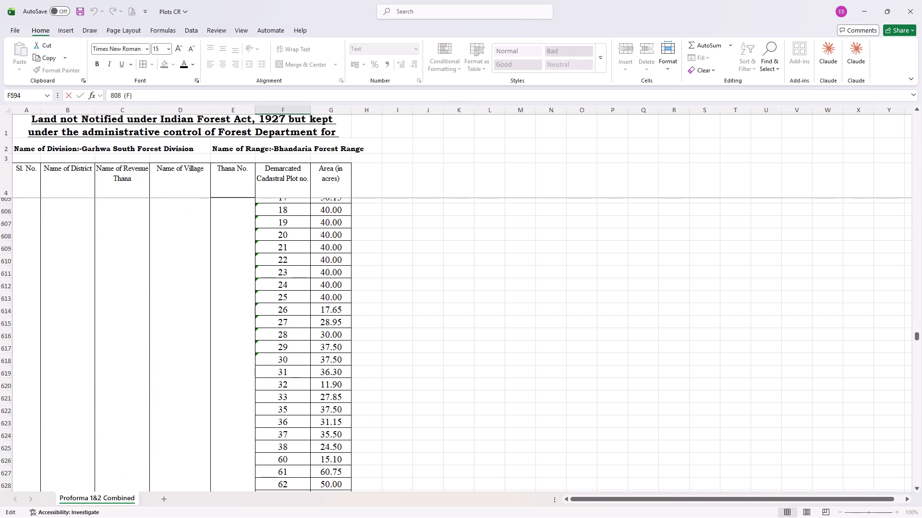
scroll(303, 463, "up", 3)
left_click_drag(300, 462, 272, 462)
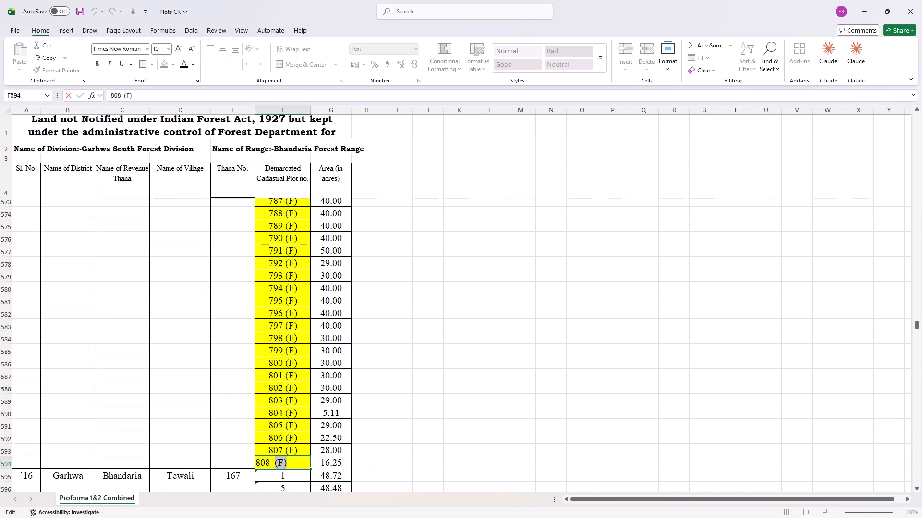
left_click_drag(272, 462, 268, 462)
key("ctrl+c")
Append the copied marker to Bijka's plot 82 and trim the extra spaces so it reads 82 (F).
scroll(277, 466, "down", 1)
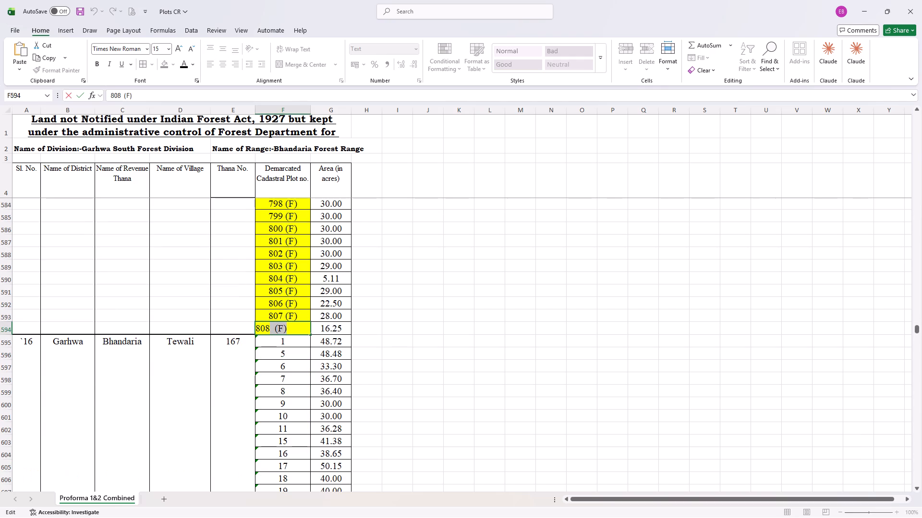
scroll(293, 389, "down", 8)
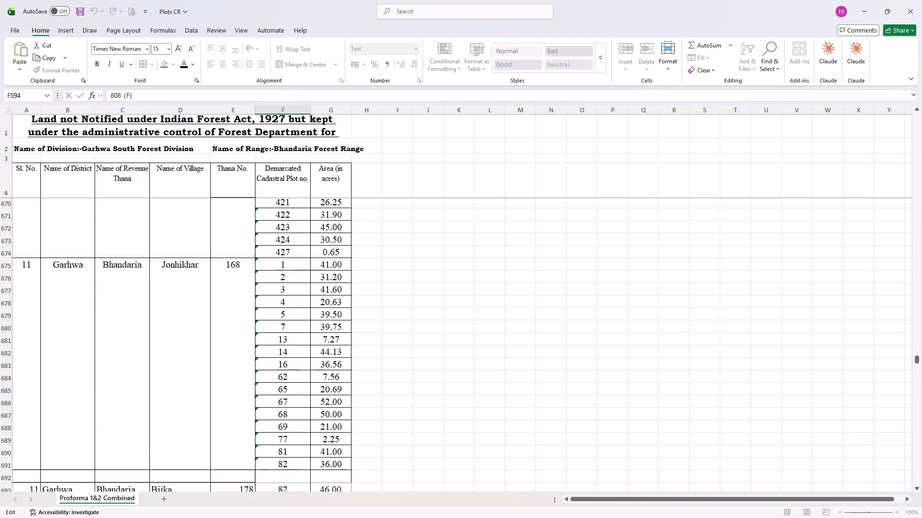
scroll(293, 389, "down", 1)
double_click(299, 355)
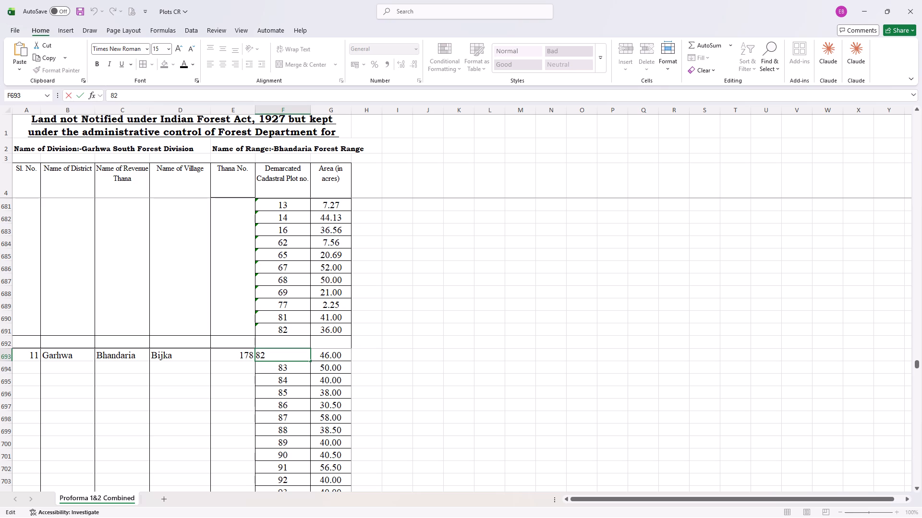
key("space")
key("ctrl+v")
left_click(269, 352)
key("BackSpace")
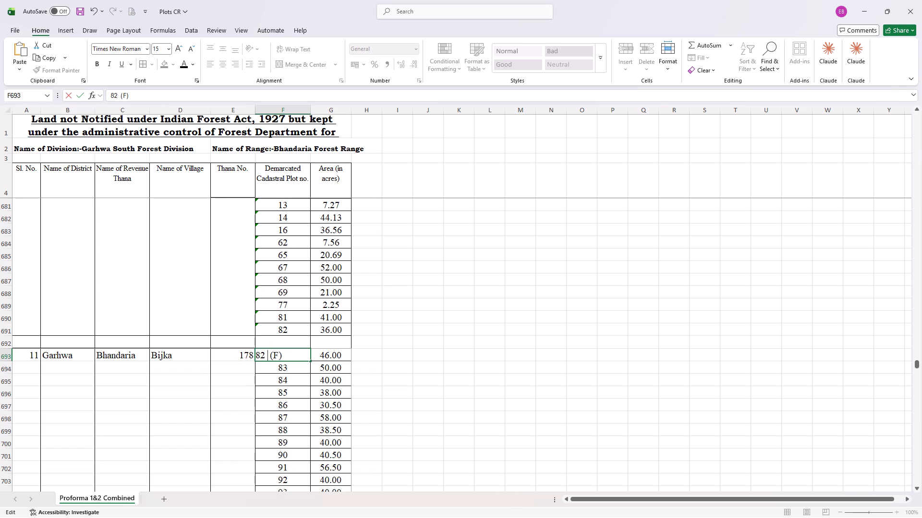
key("BackSpace")
Append the copied (F) marker to Bijka's plot numbers 83, 84, 85, 86 and 87.
double_click(293, 367)
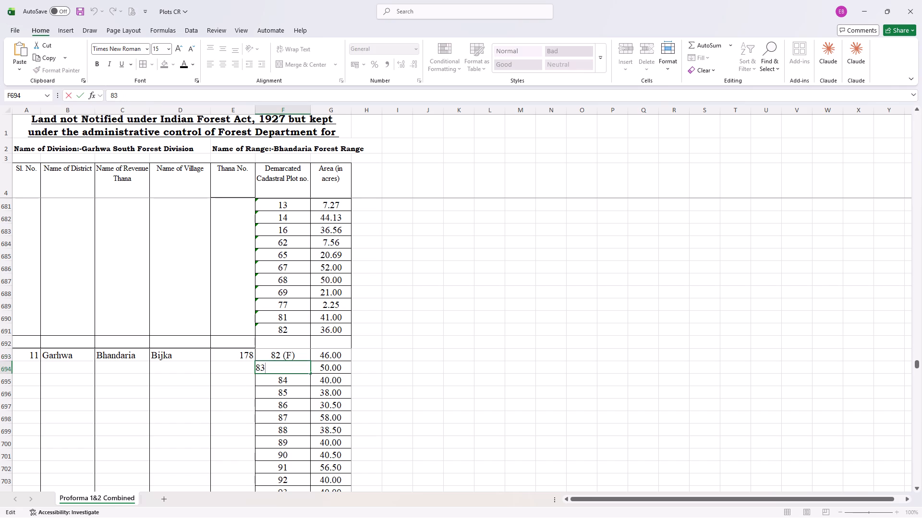
key("ctrl+v")
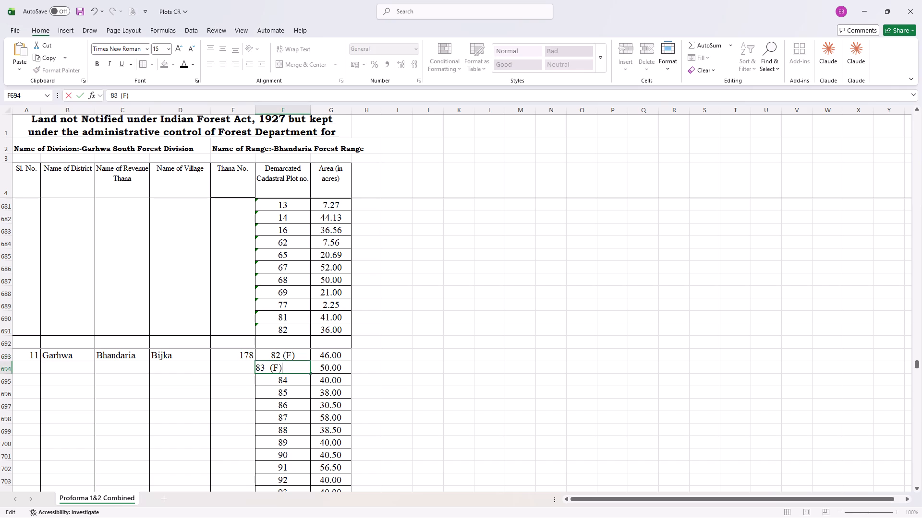
double_click(303, 381)
key("ctrl+v")
double_click(303, 391)
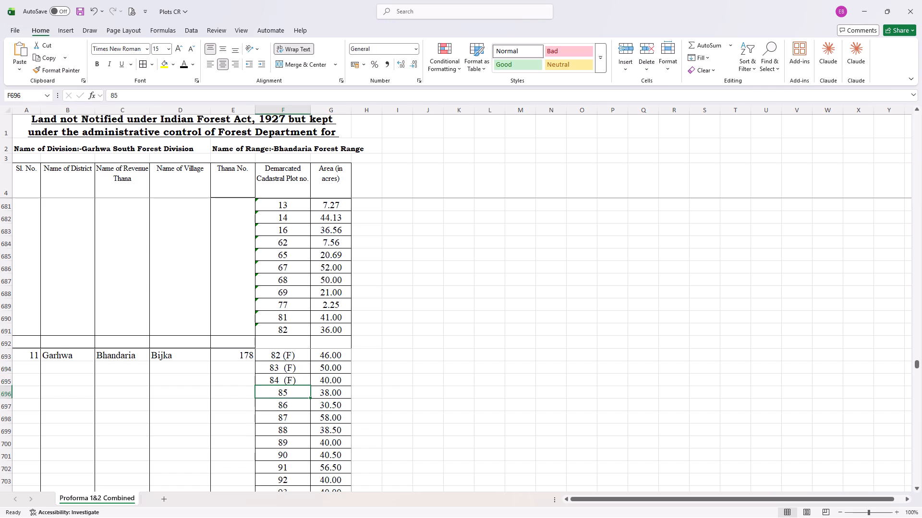
key("ctrl+v")
key("ctrl+z")
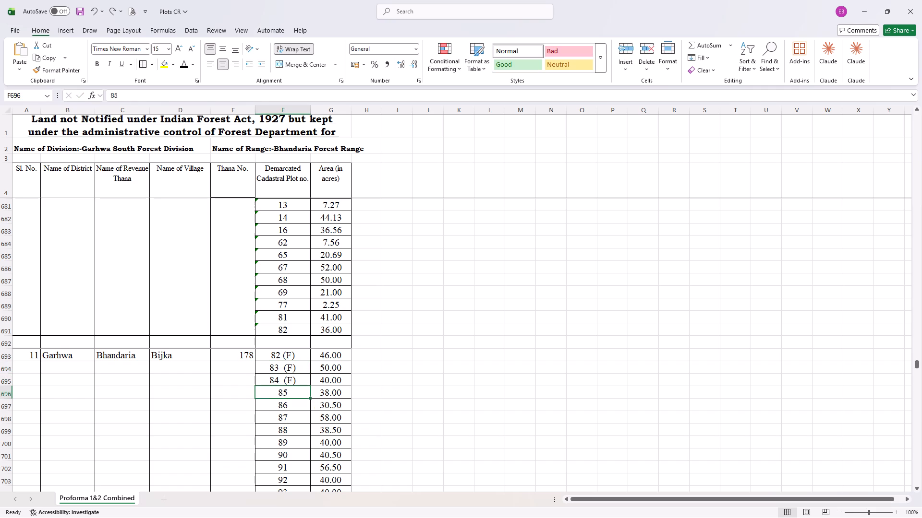
double_click(296, 394)
key("ctrl+v")
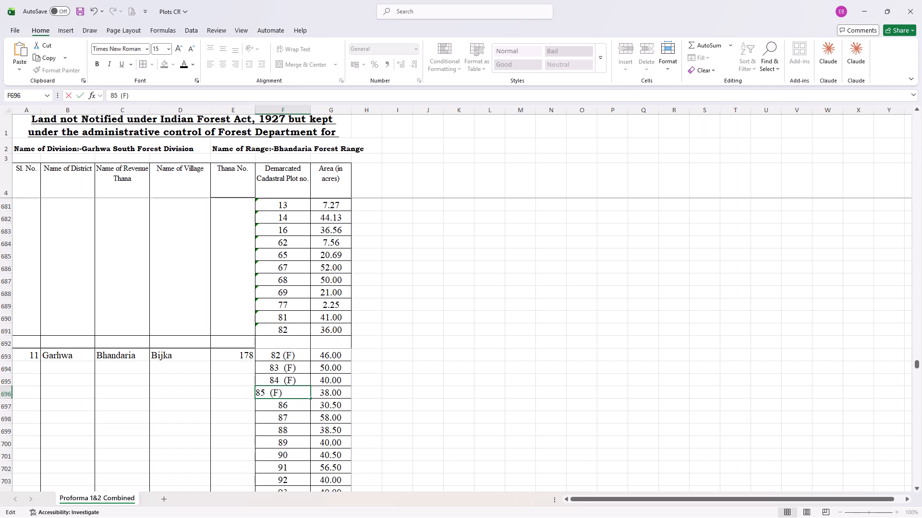
double_click(296, 407)
key("ctrl+v")
double_click(297, 416)
key("ctrl+v")
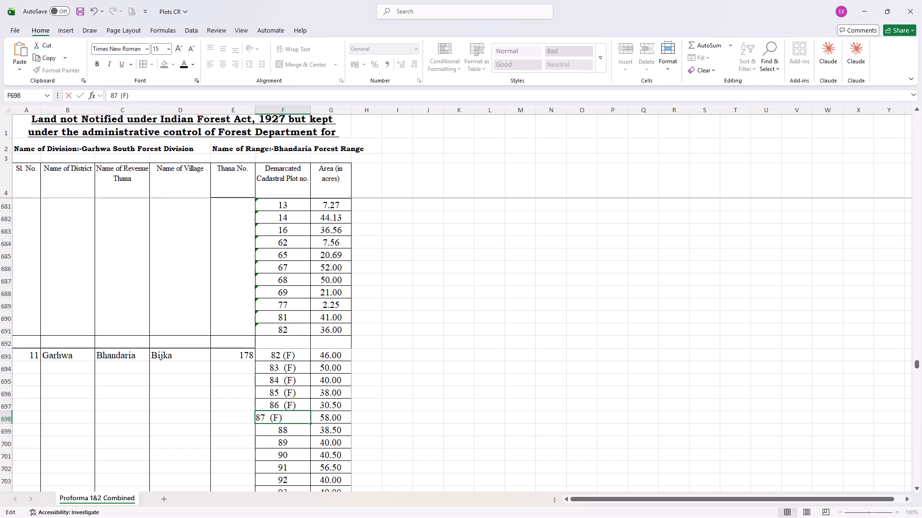
Append the copied (F) marker to Bijka's plot numbers 88 through 93.
double_click(301, 432)
key("ctrl+v")
double_click(303, 440)
key("ctrl+v")
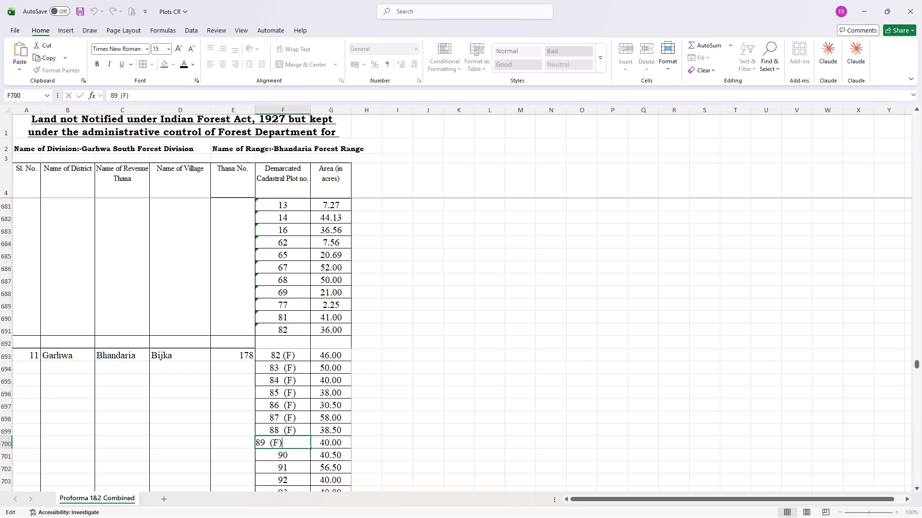
double_click(303, 457)
key("ctrl+v")
double_click(303, 465)
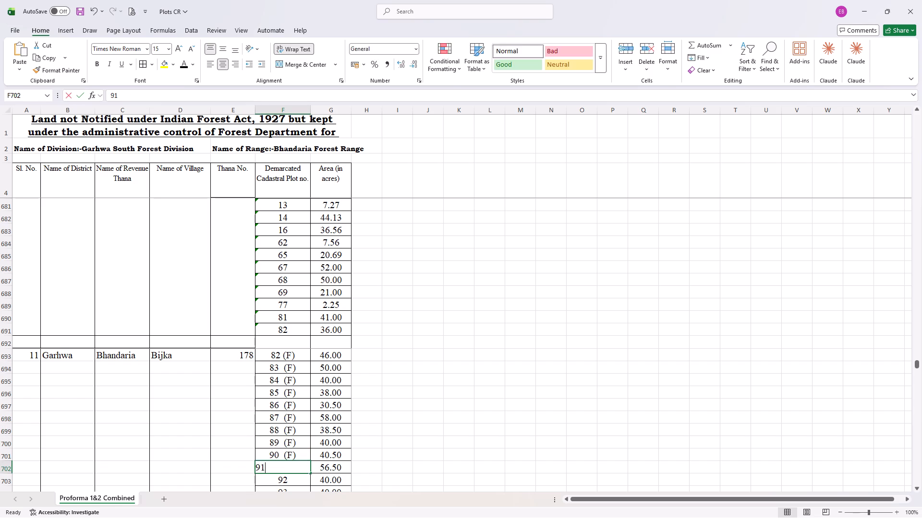
key("ctrl+v")
double_click(305, 479)
key("ctrl+v")
scroll(301, 451, "down", 1)
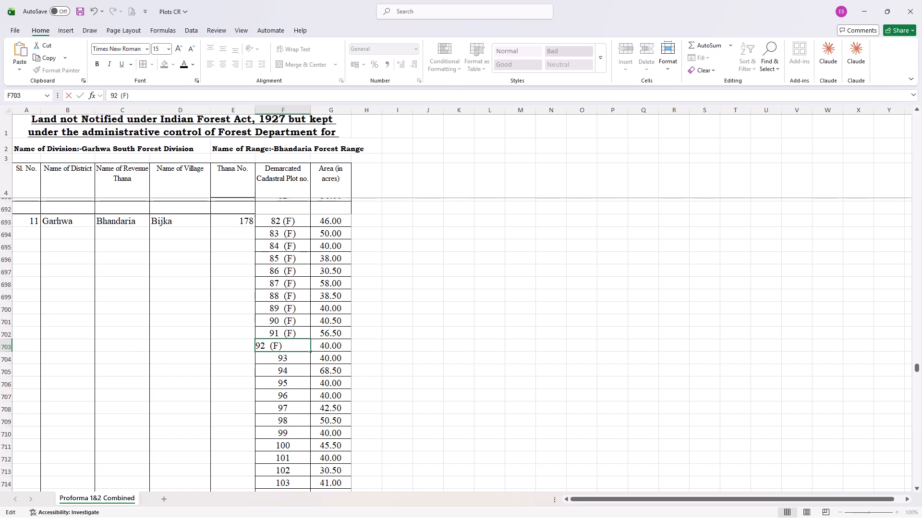
double_click(296, 357)
key("ctrl+v")
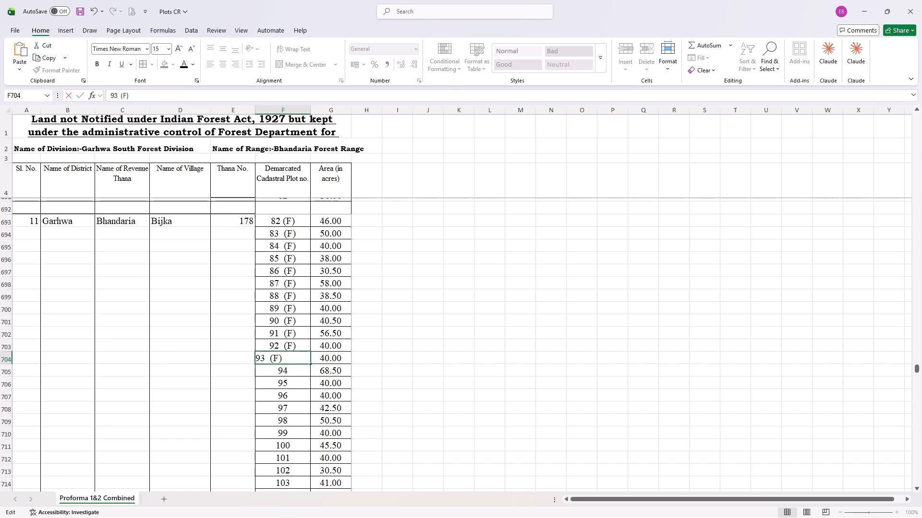
Append the copied (F) marker to Bijka's plot numbers 94 through 99.
double_click(298, 372)
key("ctrl+v")
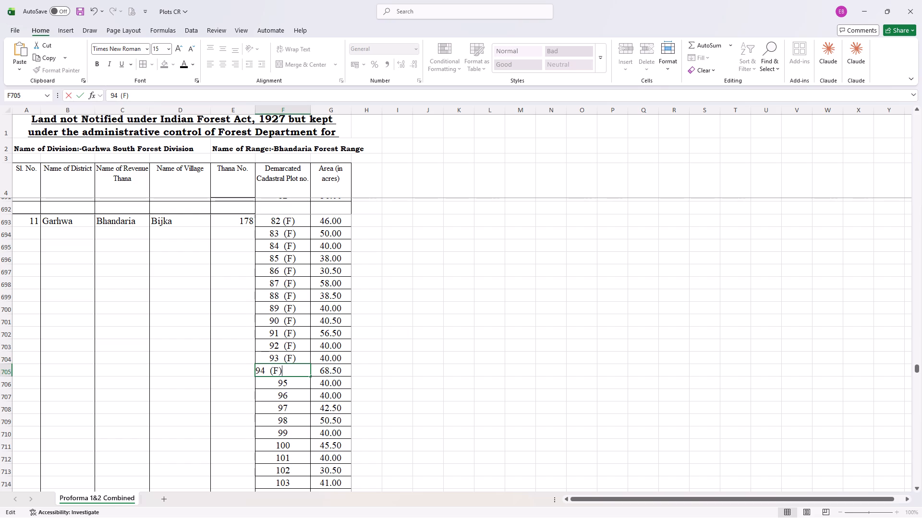
double_click(296, 382)
key("ctrl+v")
double_click(300, 395)
key("ctrl+v")
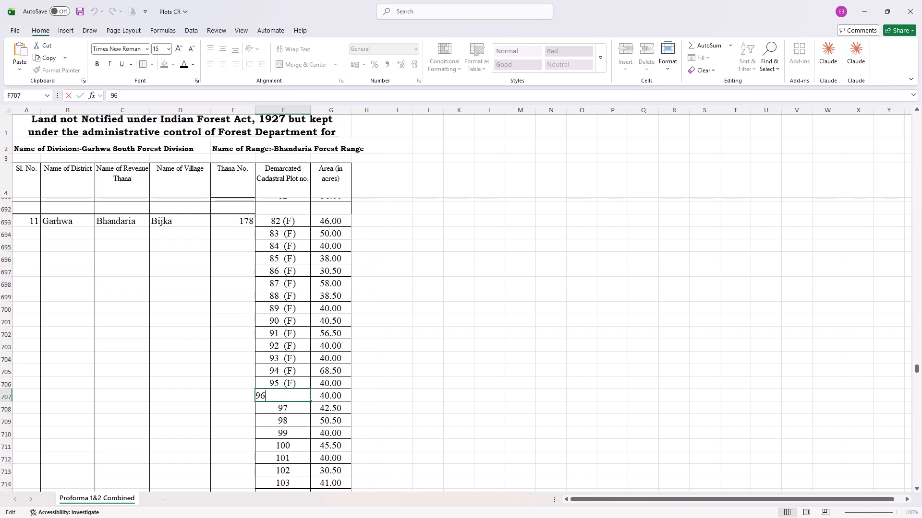
double_click(303, 408)
key("ctrl+v")
double_click(303, 419)
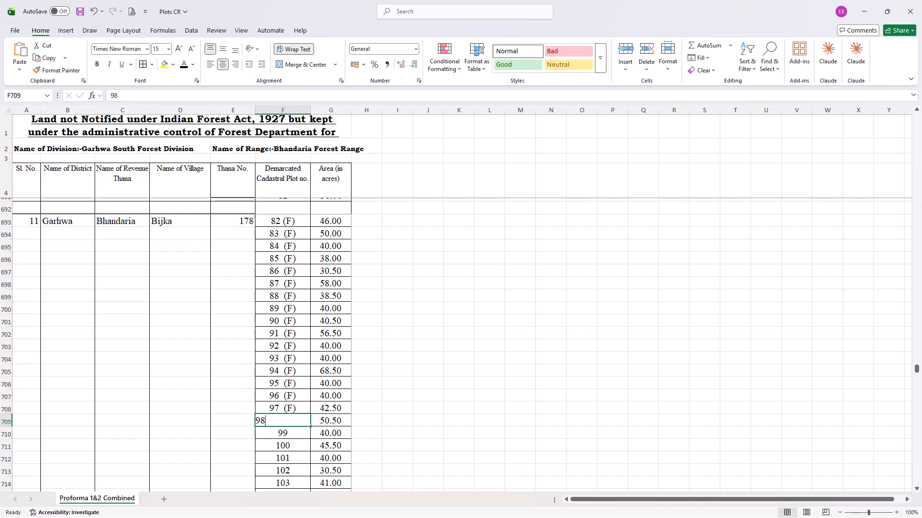
key("ctrl+v")
double_click(303, 430)
key("ctrl+v")
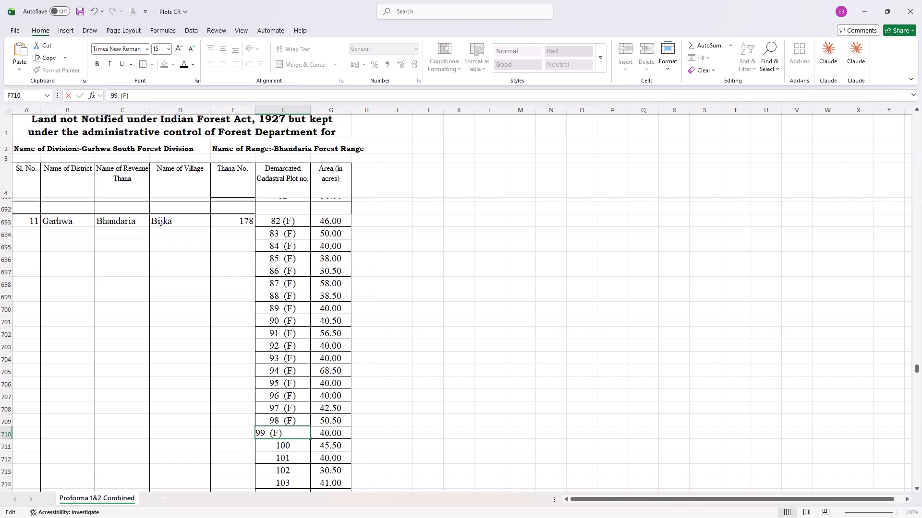
Append the copied (F) marker to Bijka's plot numbers 100, 101, 102 and 103.
double_click(303, 448)
key("ctrl+v")
double_click(300, 459)
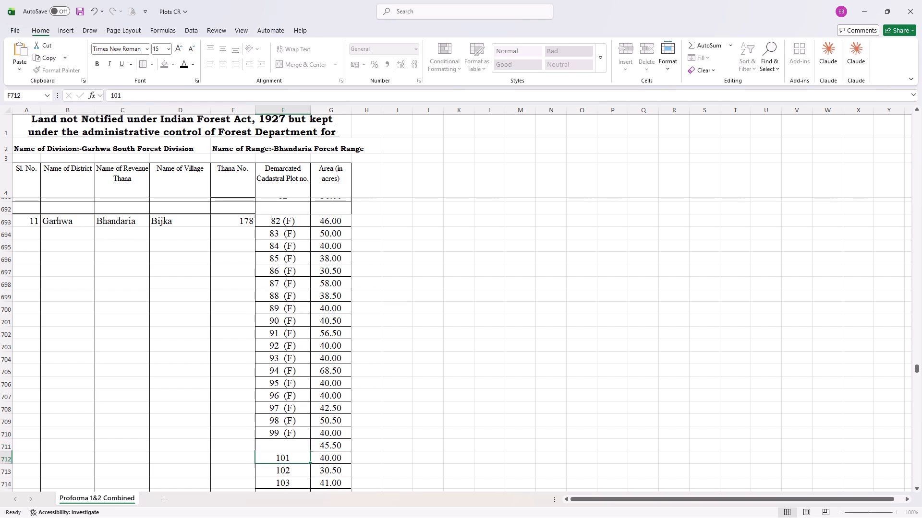
key("ctrl+v")
double_click(300, 471)
key("ctrl+v")
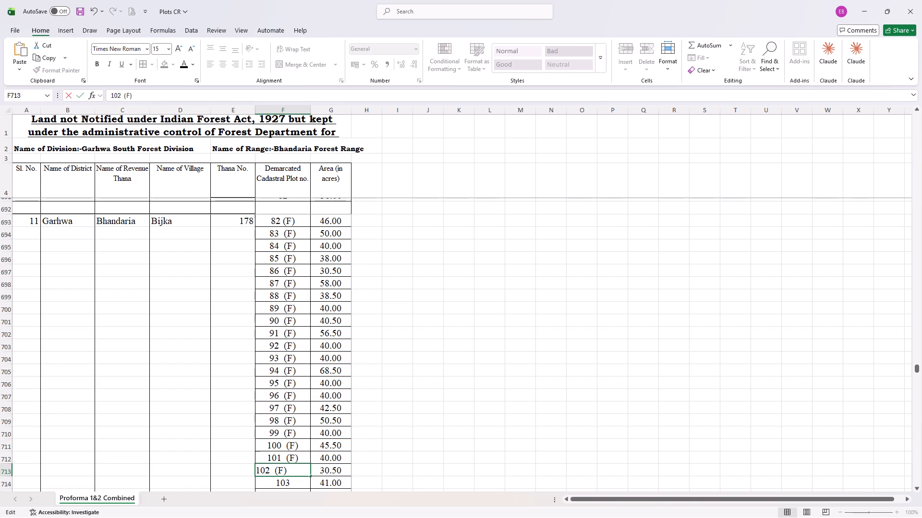
double_click(303, 479)
key("ctrl+v")
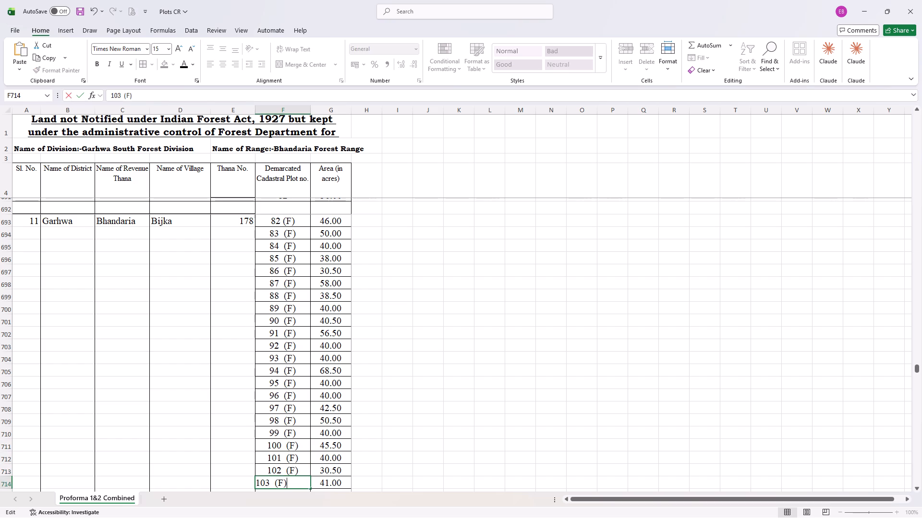
Append the copied (F) marker to Bijka's plot numbers 104, 105, 106 and 107.
scroll(298, 454, "down", 1)
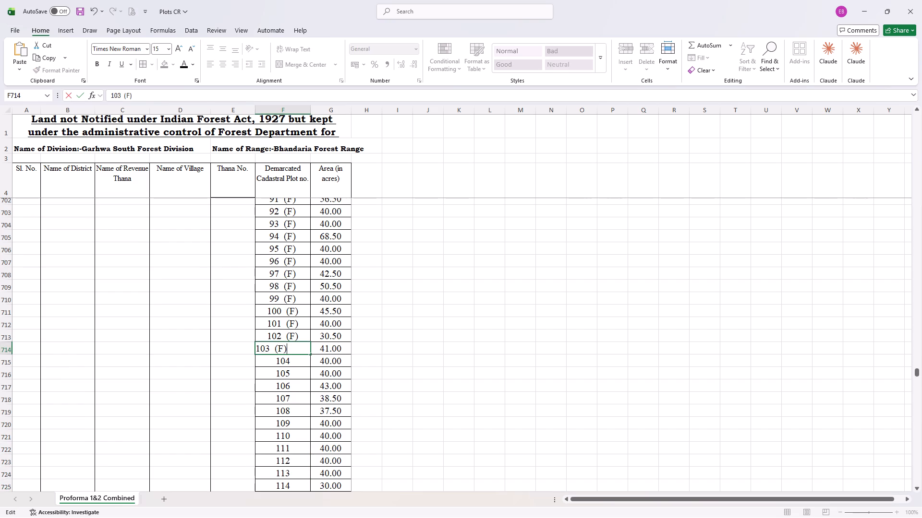
double_click(292, 363)
key("ctrl+v")
double_click(296, 376)
key("ctrl+v")
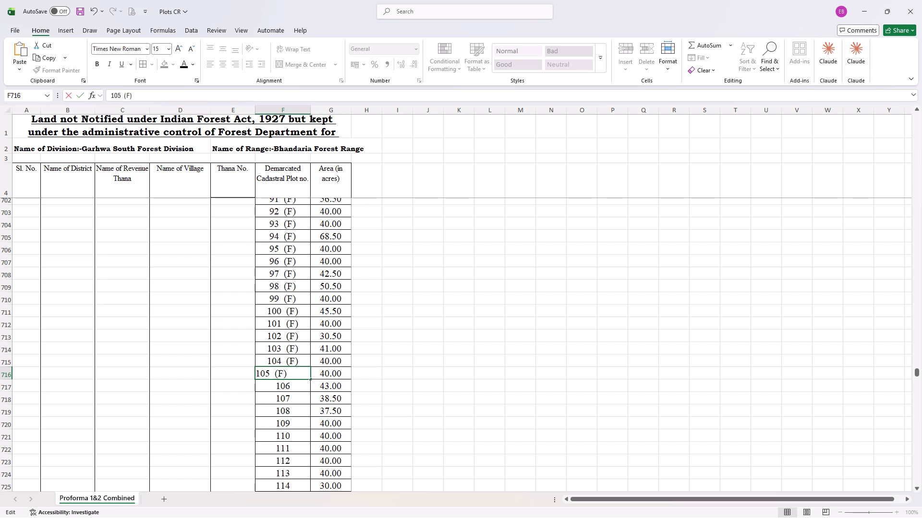
double_click(300, 389)
key("ctrl+v")
double_click(300, 397)
key("ctrl+v")
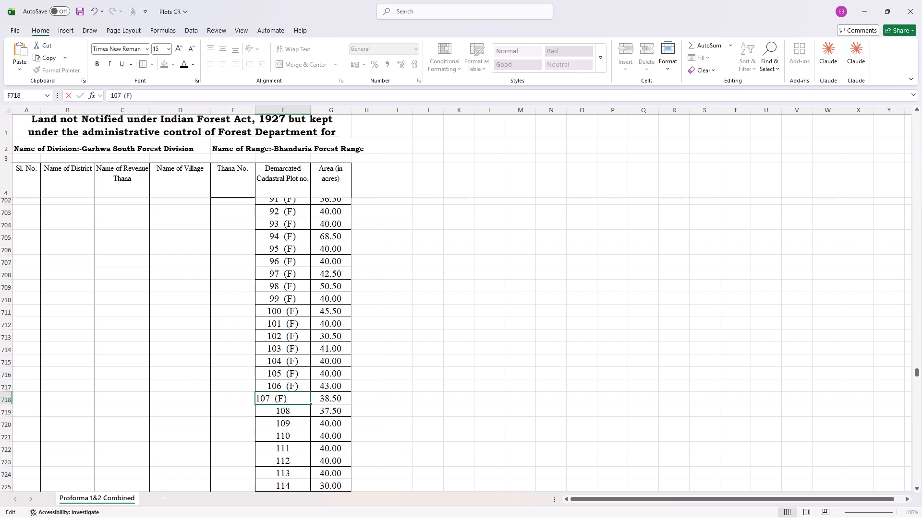
double_click(300, 412)
key("ctrl+v")
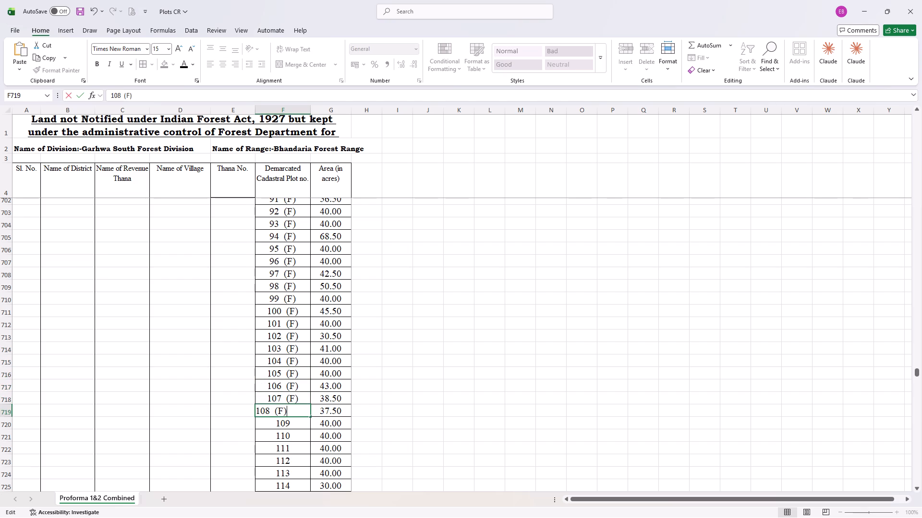
double_click(304, 422)
key("ctrl+v")
double_click(305, 434)
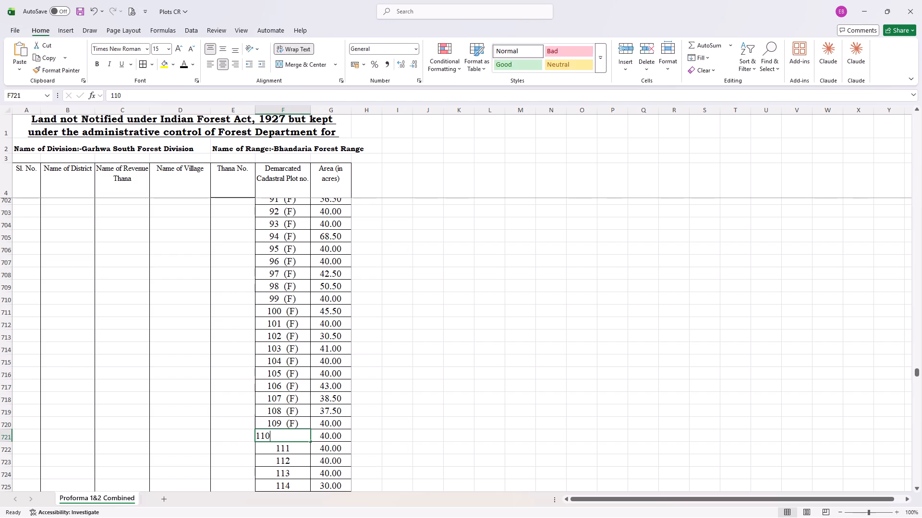
key("ctrl+v")
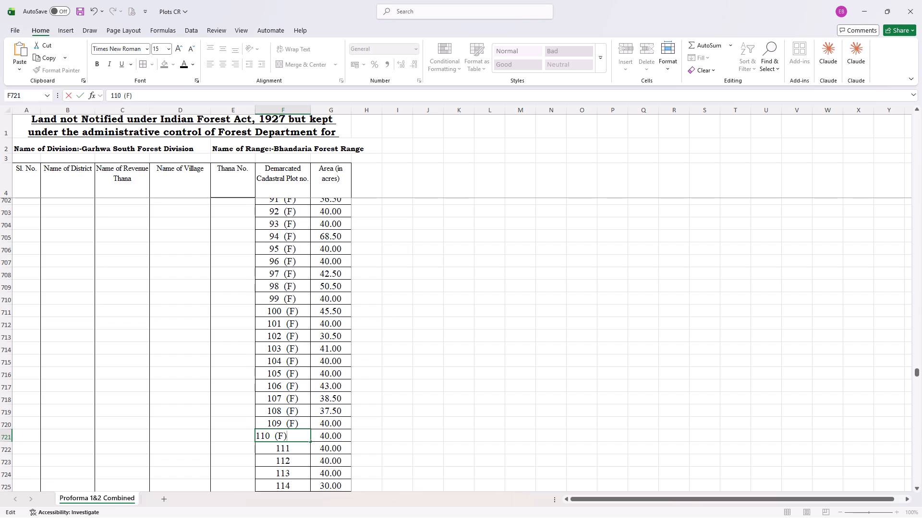
double_click(306, 447)
key("ctrl+v")
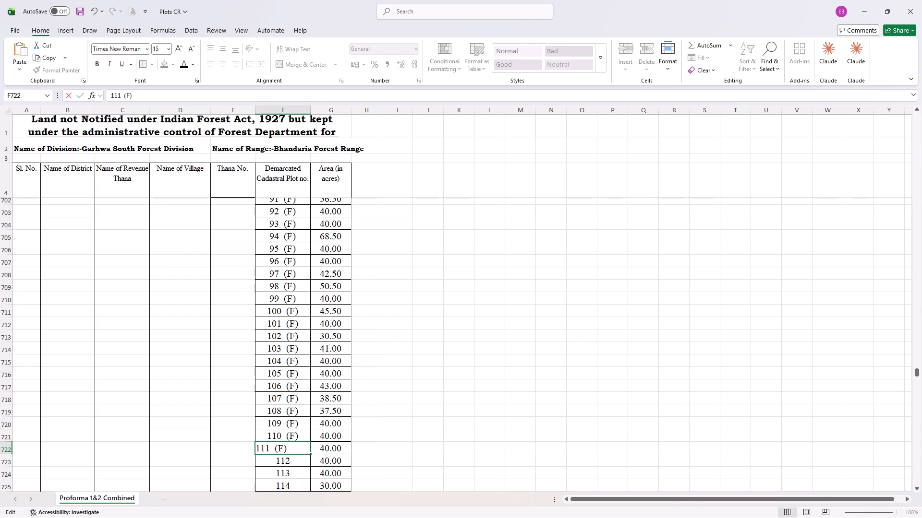
scroll(306, 447, "down", 2)
scroll(298, 379, "up", 1)
double_click(301, 325)
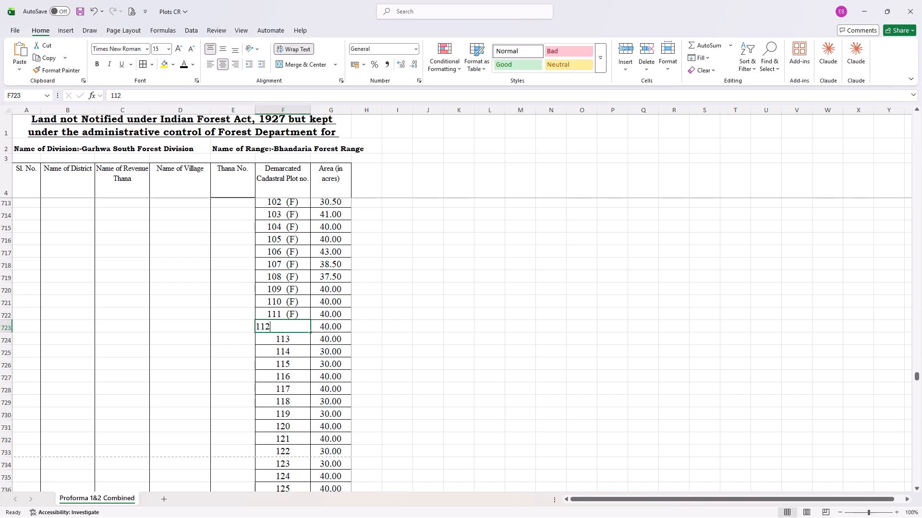
key("ctrl+v")
double_click(304, 339)
key("ctrl+v")
double_click(306, 351)
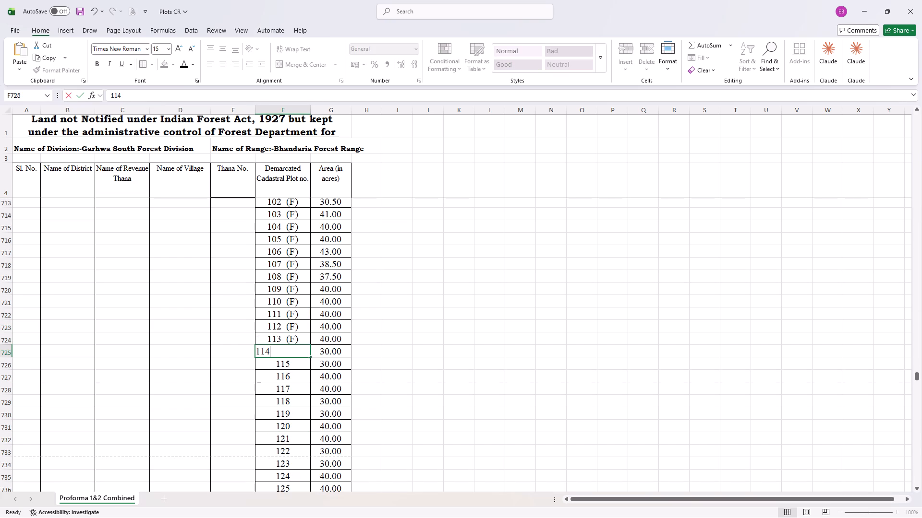
key("ctrl+v")
double_click(306, 363)
key("ctrl+v")
Append the copied (F) marker to Bijka's plot numbers 116, 117, 118 and 119.
double_click(308, 377)
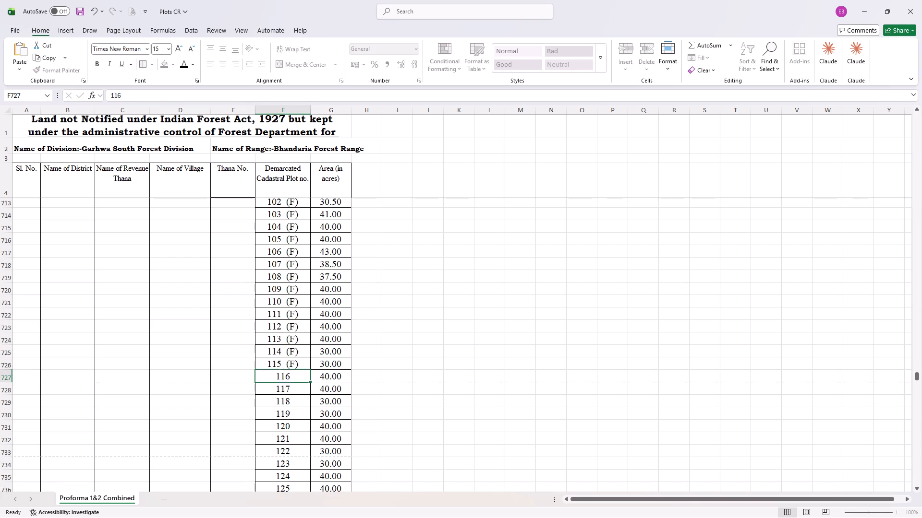
key("ctrl+v")
double_click(301, 387)
key("ctrl+v")
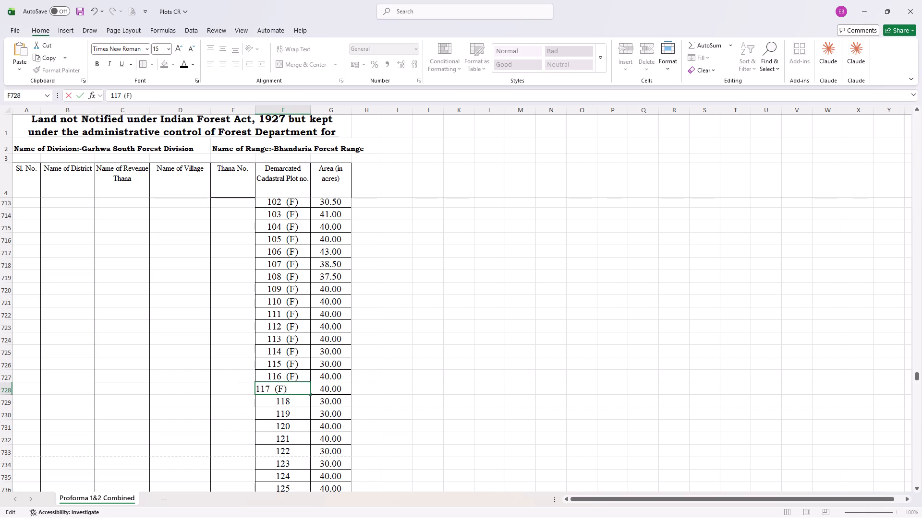
double_click(301, 401)
key("ctrl+v")
double_click(301, 412)
key("ctrl+v")
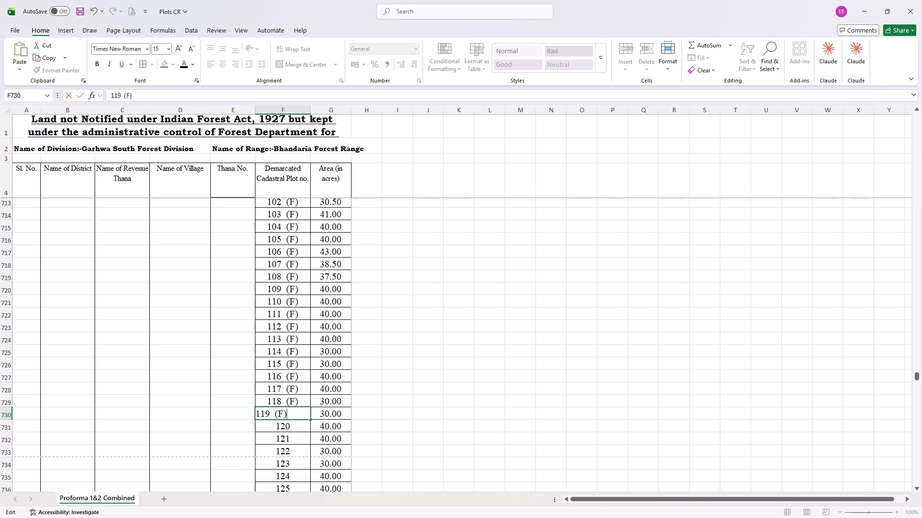
Append the copied (F) marker to Bijka's plot numbers 120 through 125.
scroll(299, 403, "down", 1)
double_click(297, 294)
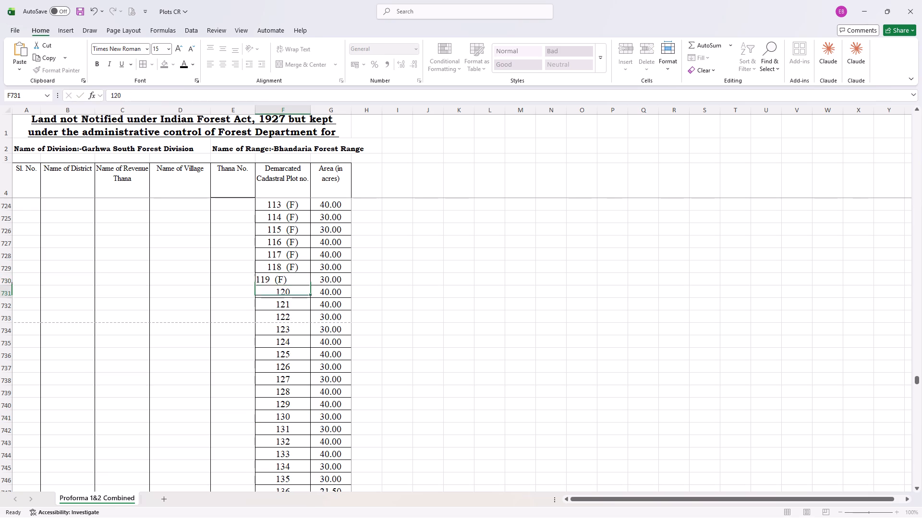
key("ctrl+v")
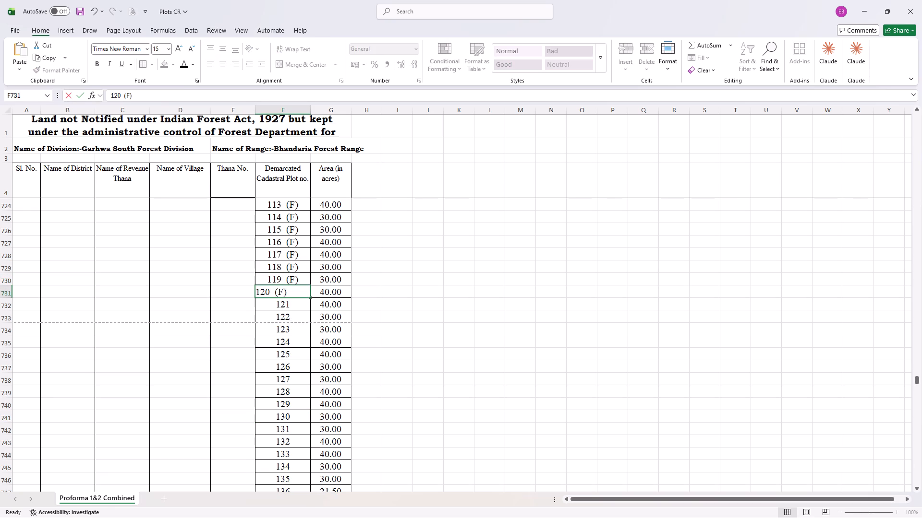
double_click(296, 305)
key("ctrl+v")
double_click(299, 315)
key("ctrl+v")
double_click(301, 327)
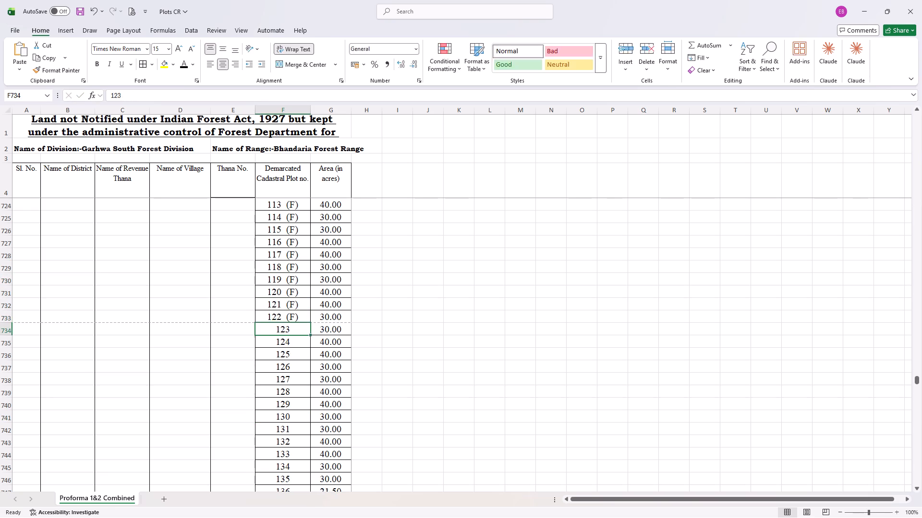
key("ctrl+v")
double_click(302, 341)
key("ctrl+v")
double_click(303, 355)
key("ctrl+v")
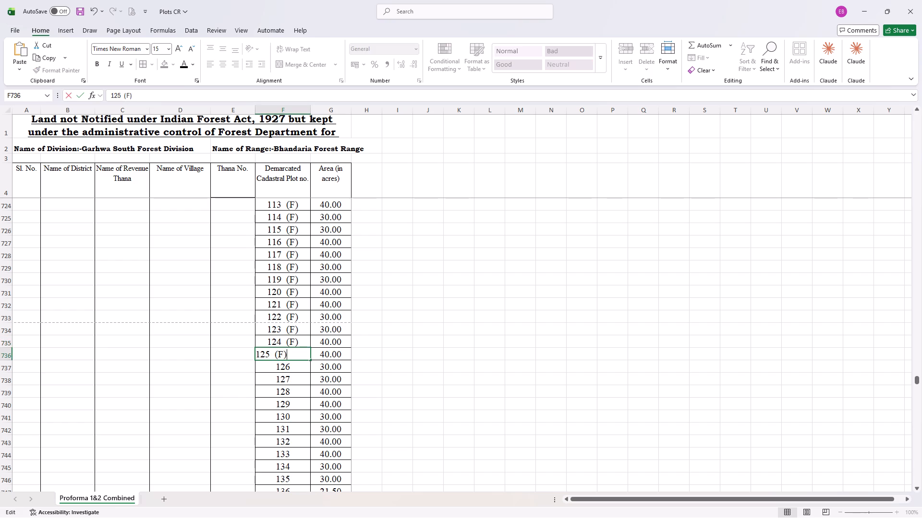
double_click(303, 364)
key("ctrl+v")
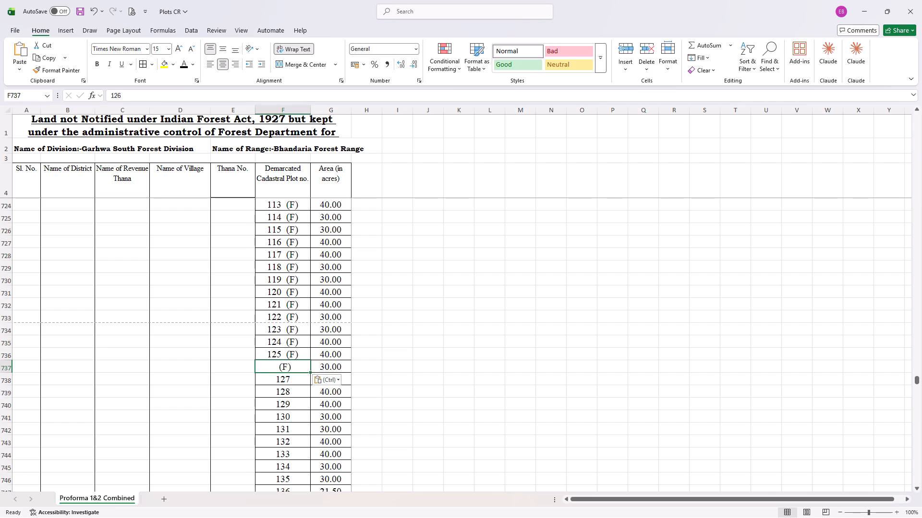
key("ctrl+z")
Append the copied (F) marker to Bijka's plot numbers 126 through 130, adding an extra space before it on 126.
double_click(300, 364)
key("space")
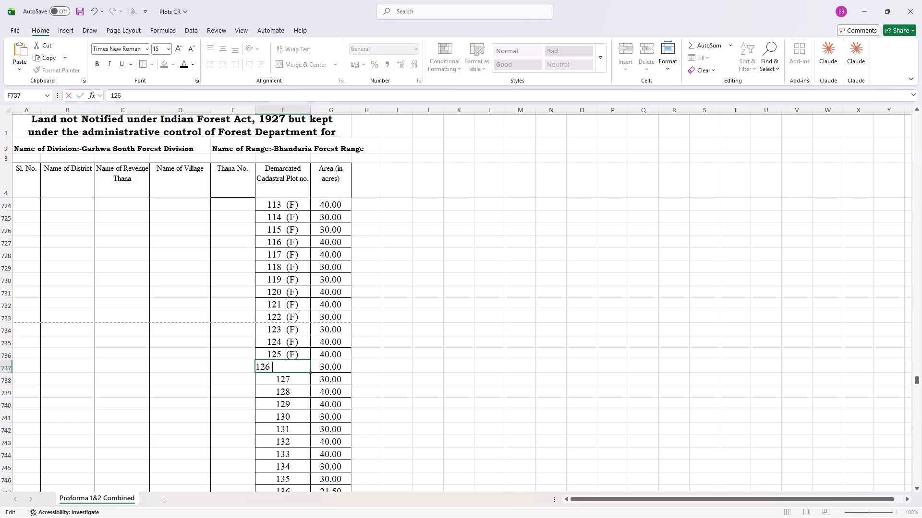
key("ctrl+v")
double_click(296, 376)
key("ctrl+v")
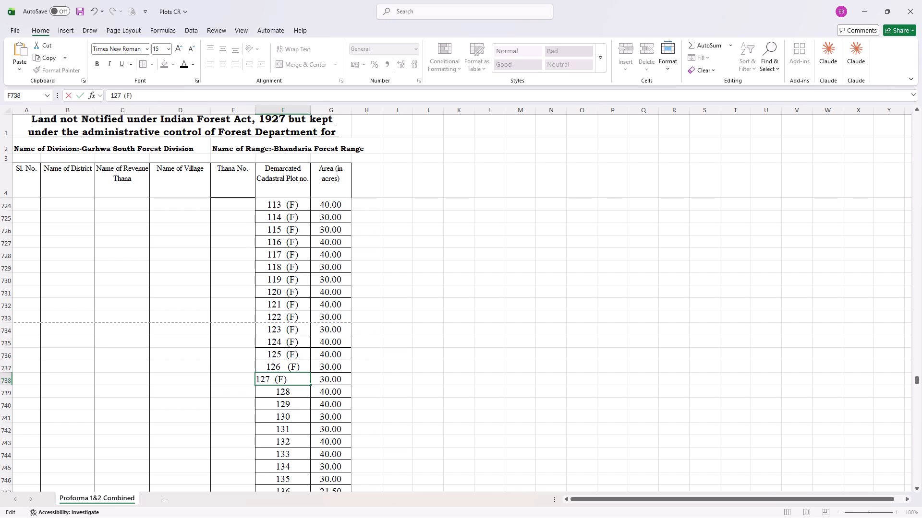
double_click(300, 390)
key("ctrl+v")
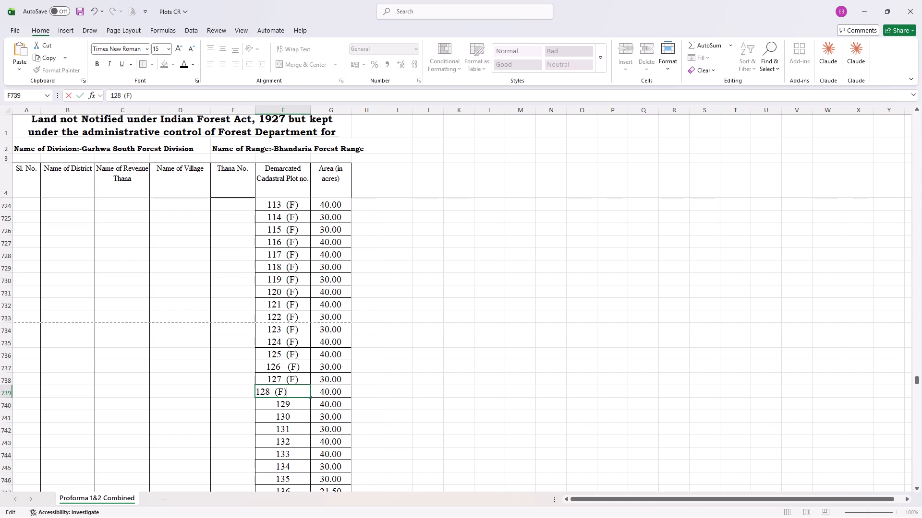
left_click(291, 405)
double_click(291, 405)
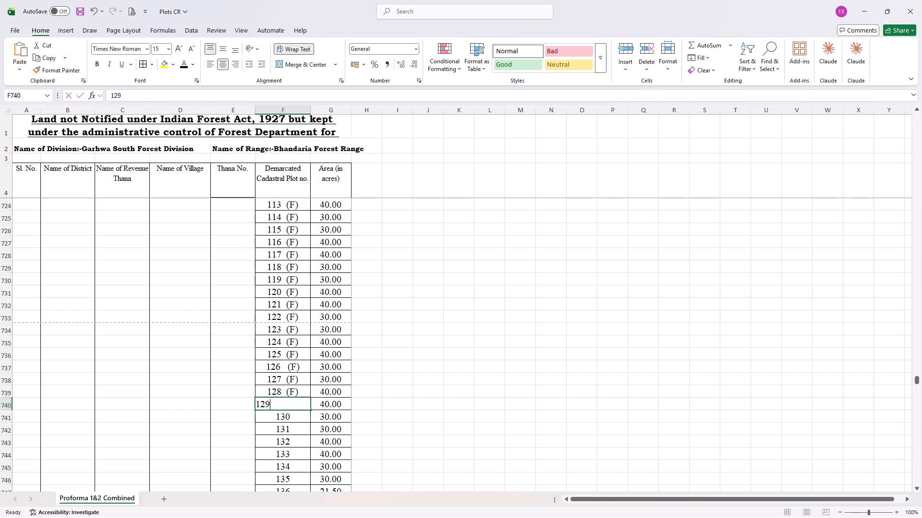
key("ctrl+v")
left_click(293, 412)
double_click(297, 415)
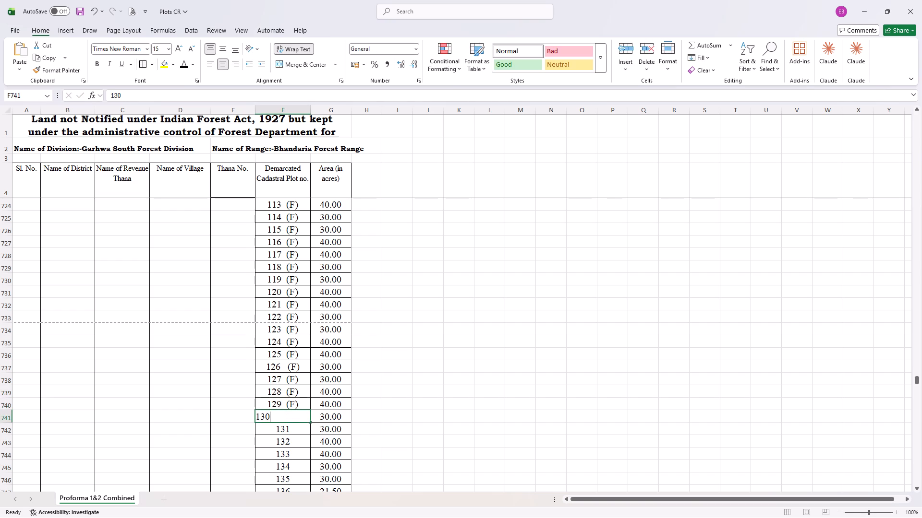
key("ctrl+v")
scroll(297, 425, "down", 1)
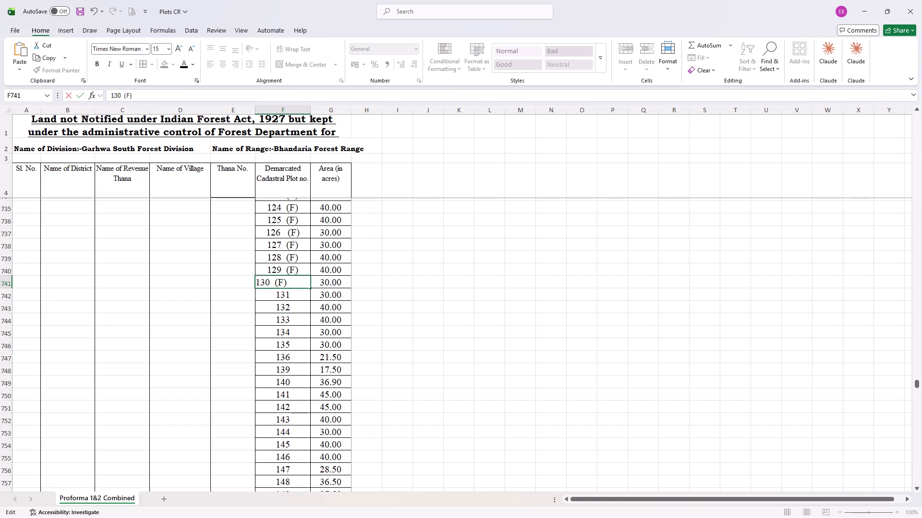
double_click(296, 297)
key("ctrl+v")
left_click(299, 313)
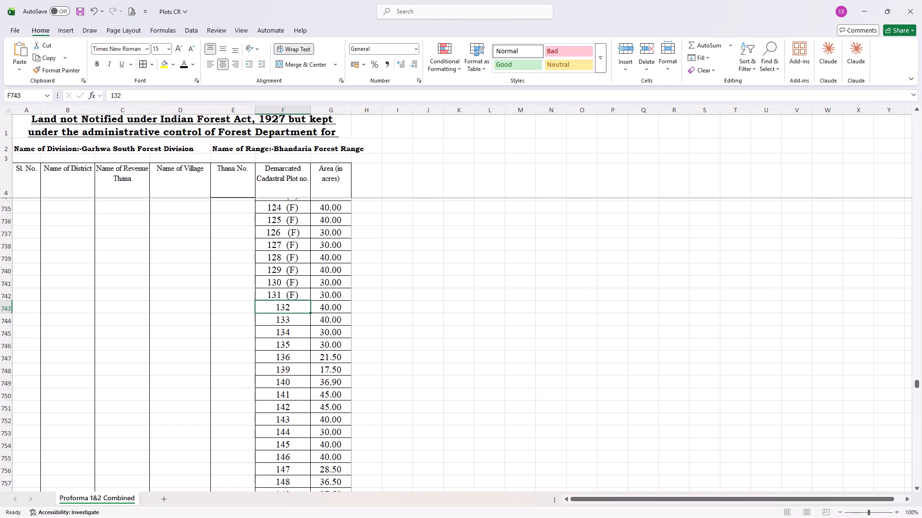
double_click(301, 306)
key("ctrl+v")
double_click(301, 321)
key("ctrl+v")
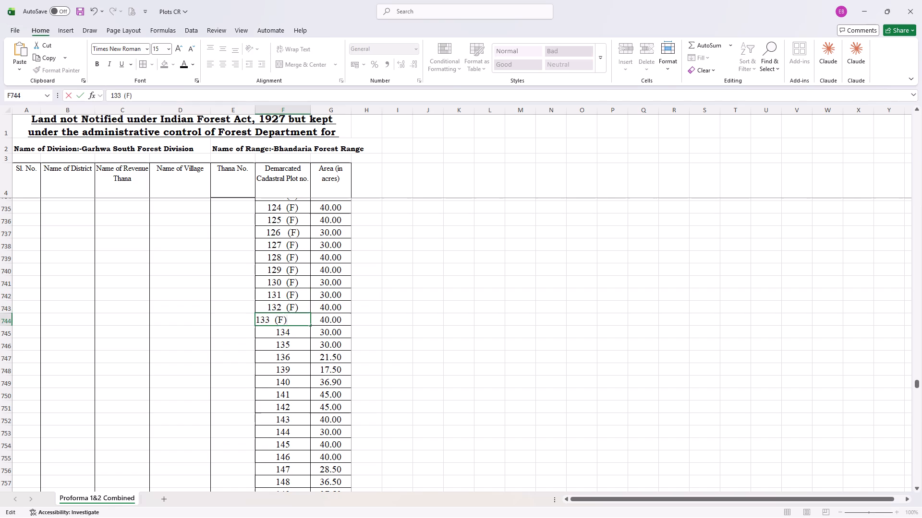
double_click(301, 335)
key("ctrl+v")
double_click(300, 345)
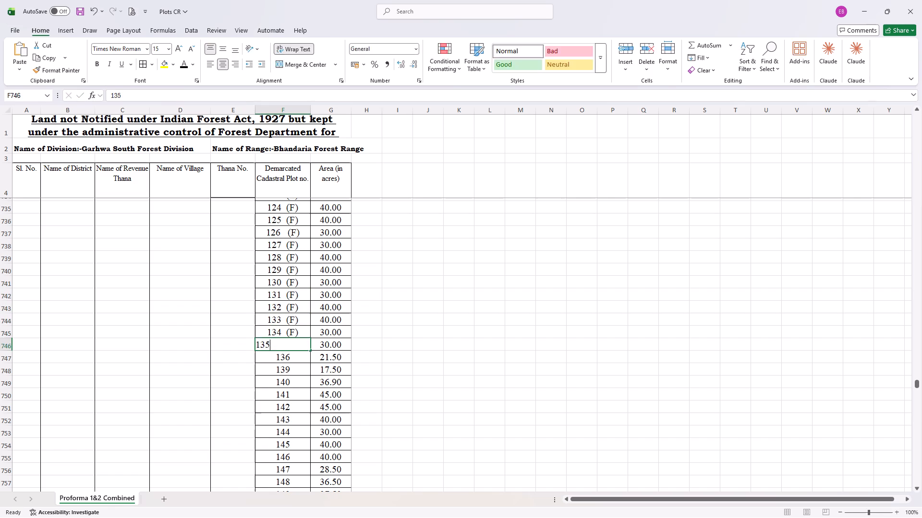
key("ctrl+v")
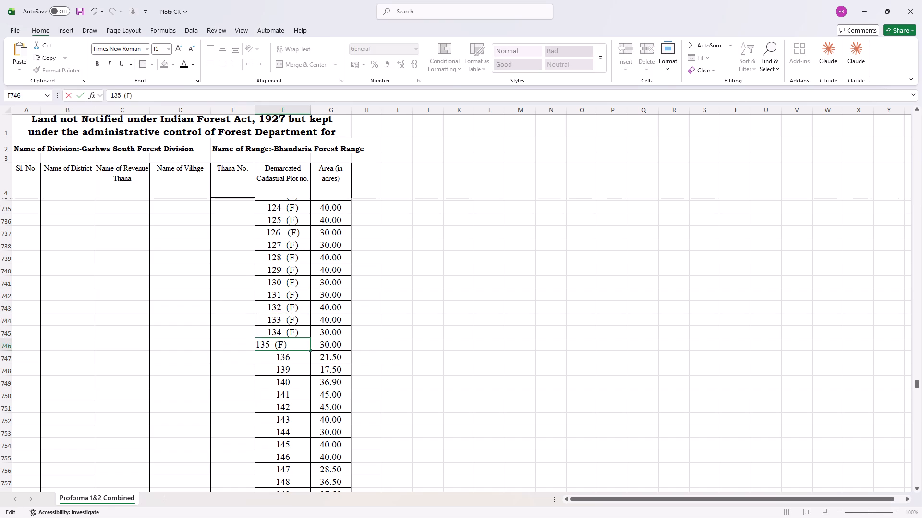
double_click(293, 355)
key("ctrl+v")
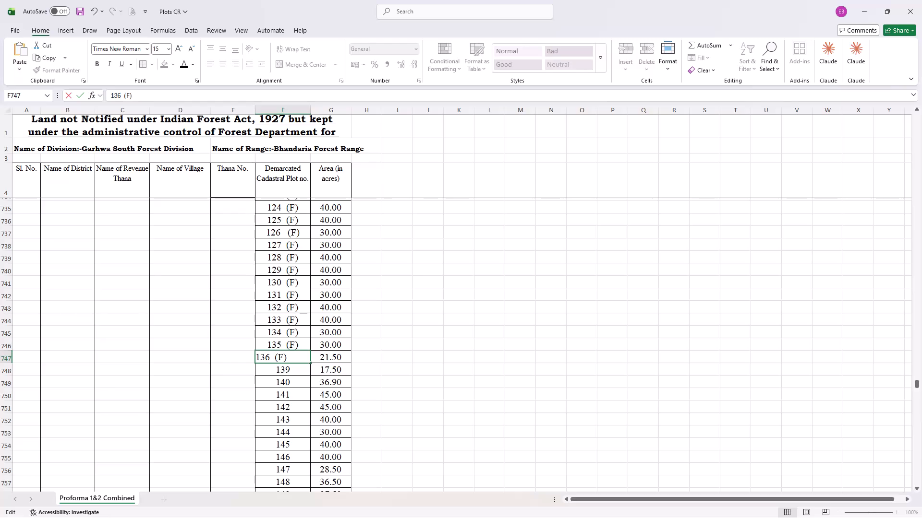
left_click(283, 357)
key("BackSpace")
key("shift+p")
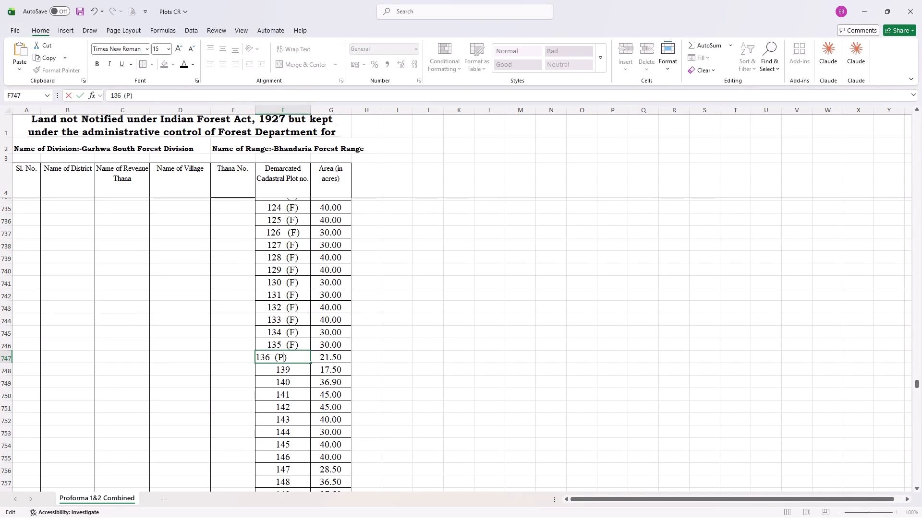
Copy the (P) marker from plot 136 and append it to Bijka's plot numbers 139 and 140.
left_click_drag(290, 359, 268, 359)
key("ctrl+c")
double_click(299, 373)
key("ctrl+c")
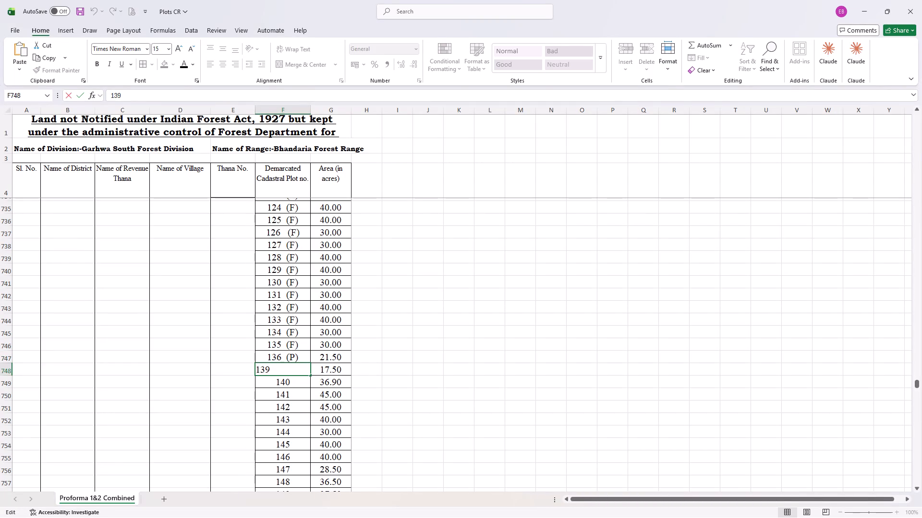
key("ctrl+v")
double_click(300, 383, "ctrl")
double_click(300, 383)
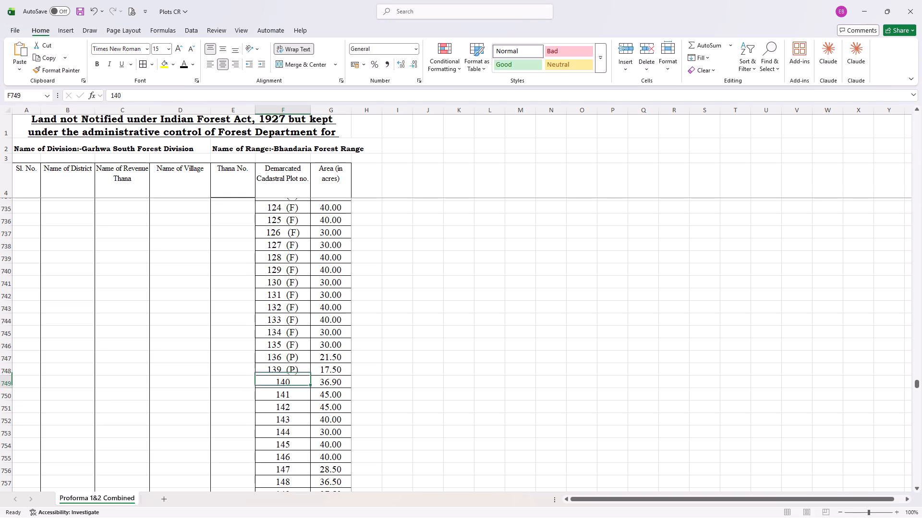
key("ctrl+v")
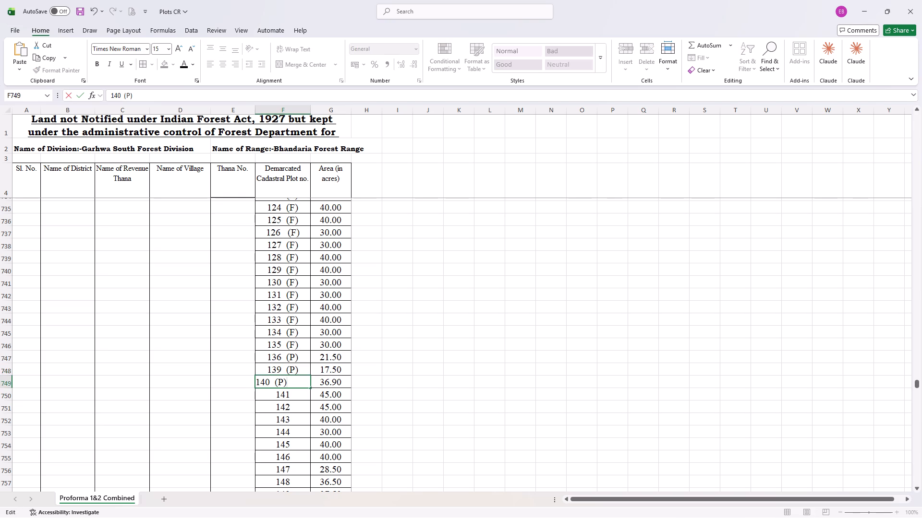
double_click(302, 344)
left_click_drag(302, 344, 273, 344)
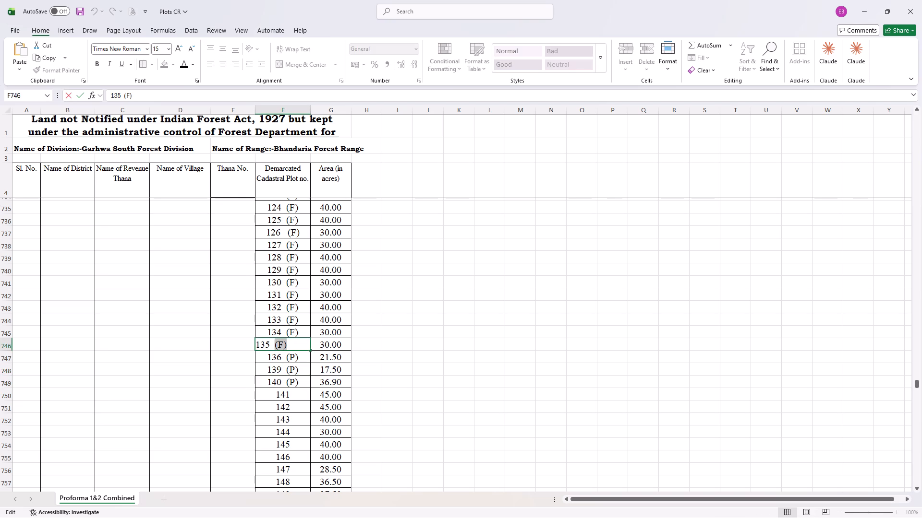
left_click_drag(273, 344, 268, 344)
key("ctrl+c")
double_click(301, 392)
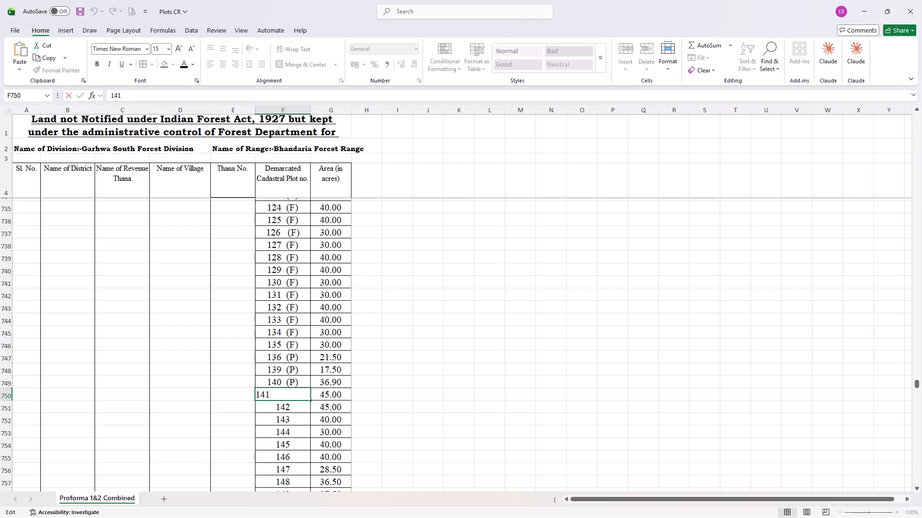
scroll(302, 392, "down", 1)
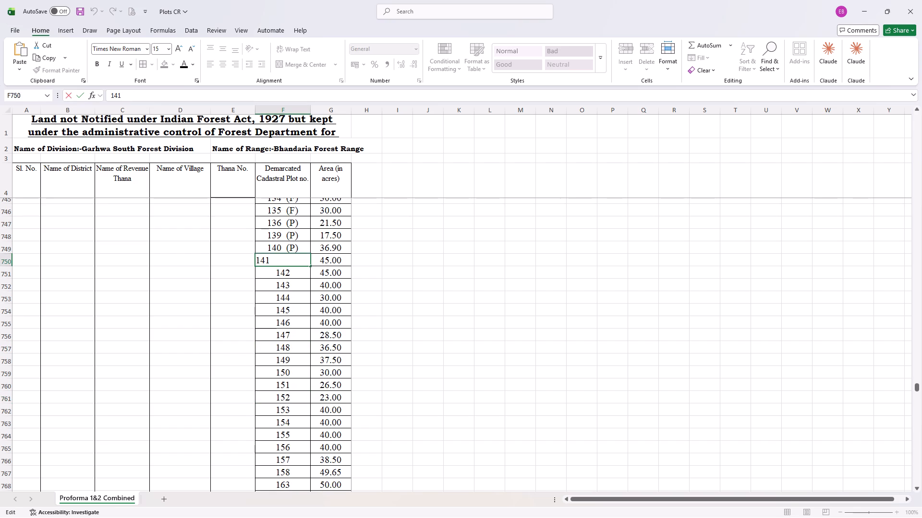
key("ctrl+v")
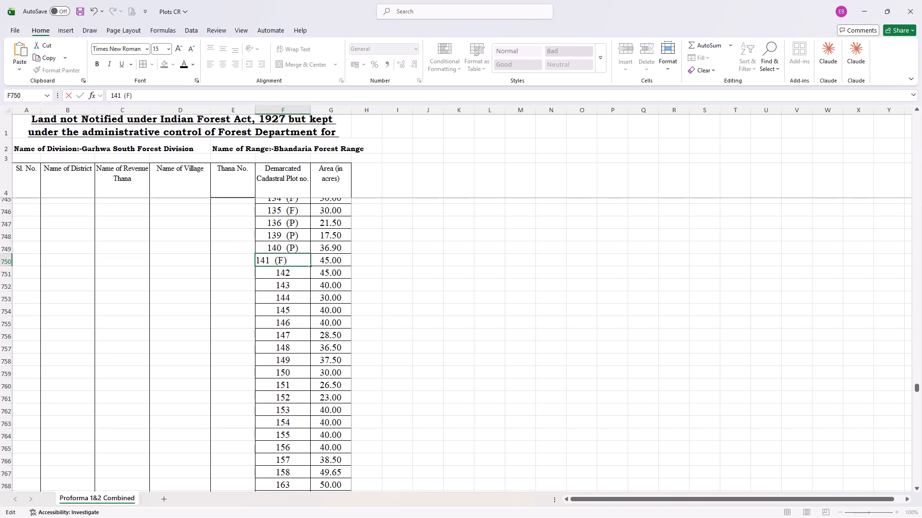
double_click(299, 274)
key("ctrl+v")
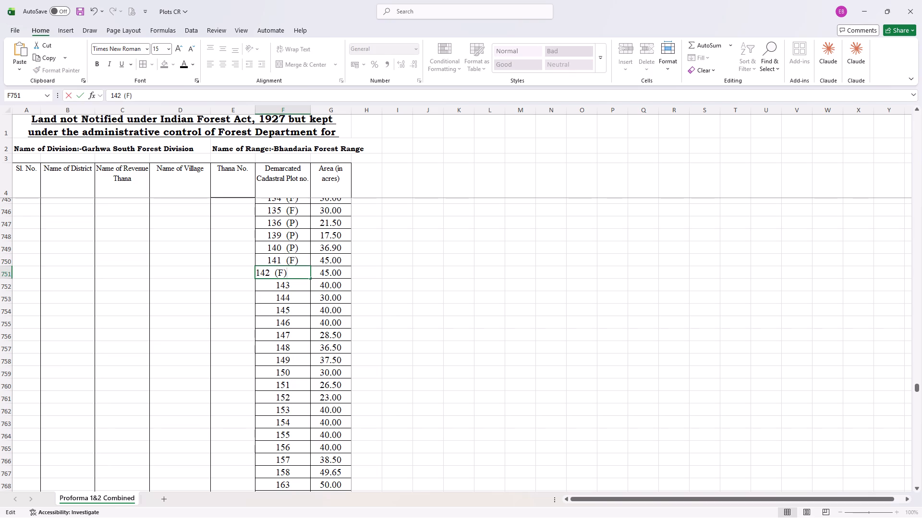
double_click(304, 283)
key("ctrl+v")
double_click(304, 298)
key("ctrl+v")
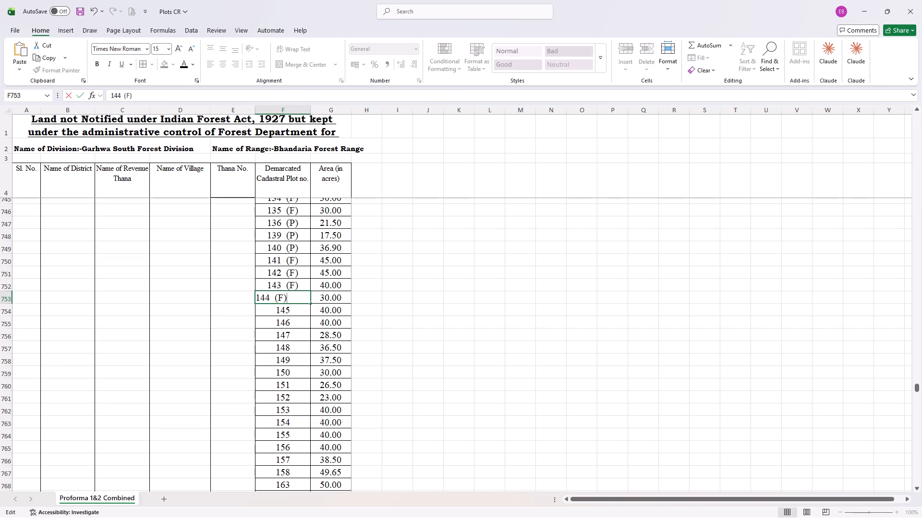
Append the copied (F) marker to Bijka's plot numbers 145 through 149.
double_click(305, 310)
key("ctrl+v")
double_click(306, 320)
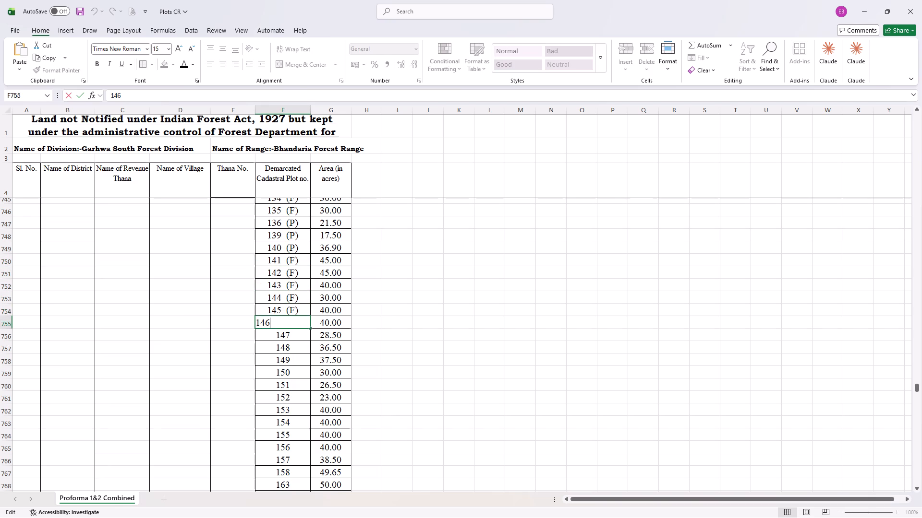
key("ctrl+v")
double_click(305, 337)
key("ctrl+v")
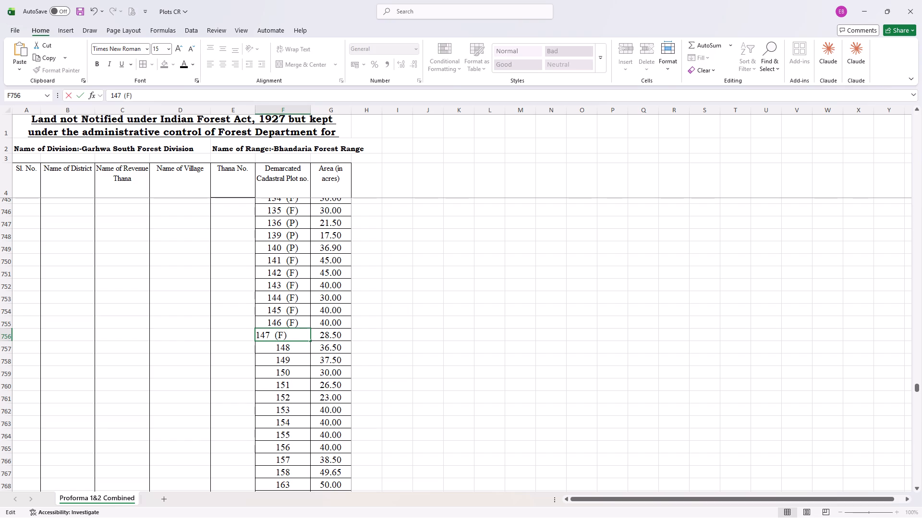
double_click(305, 344)
key("ctrl+v")
double_click(305, 359)
key("ctrl+v")
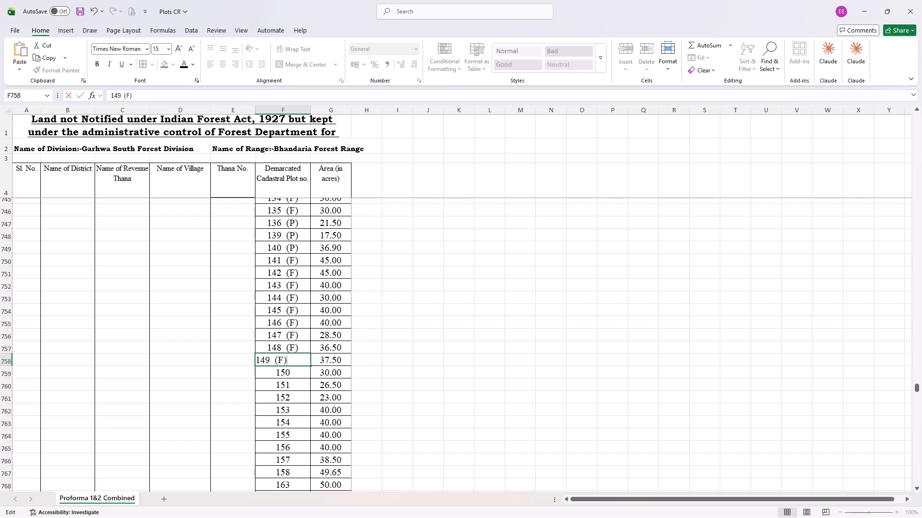
double_click(306, 371)
key("ctrl+v")
double_click(305, 387)
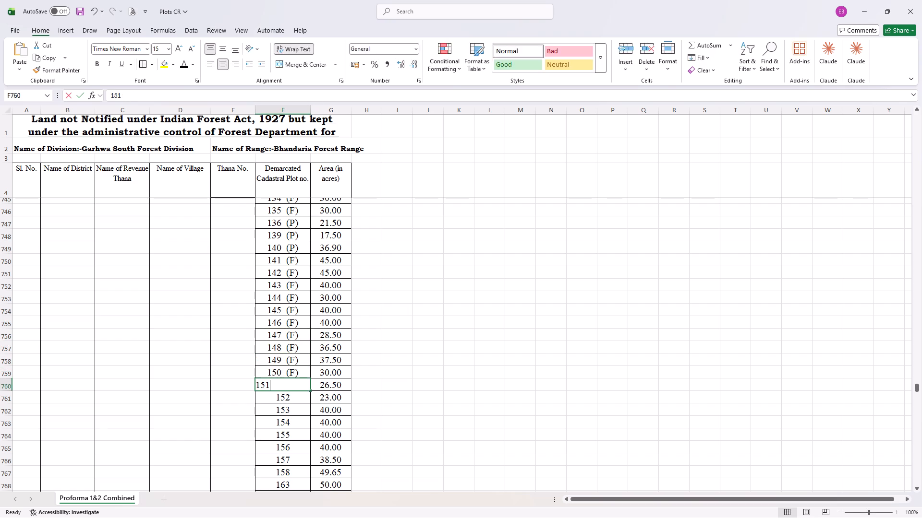
key("ctrl+v")
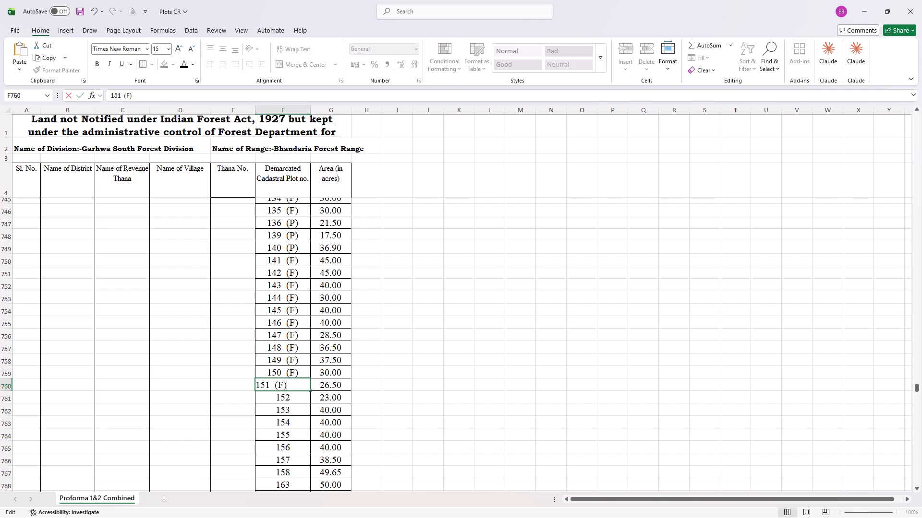
double_click(298, 400)
key("ctrl+v")
double_click(298, 412)
key("ctrl+v")
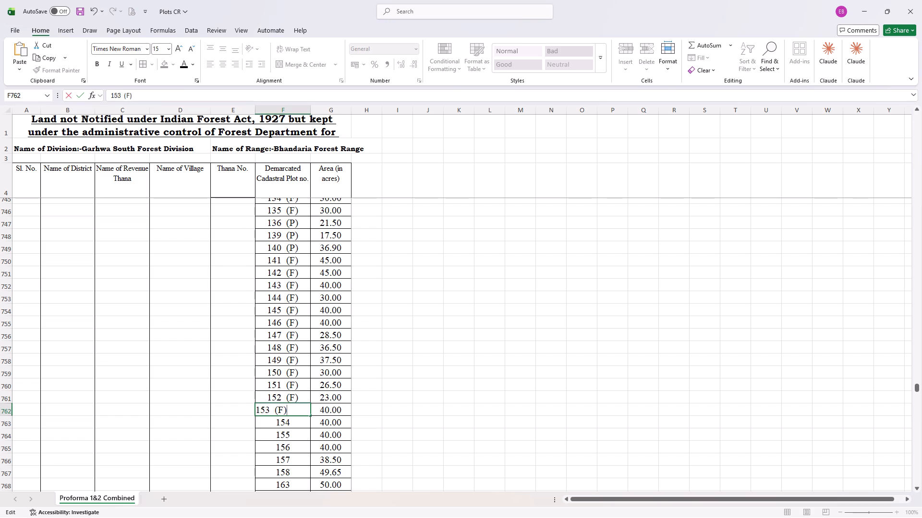
double_click(297, 422)
key("ctrl+v")
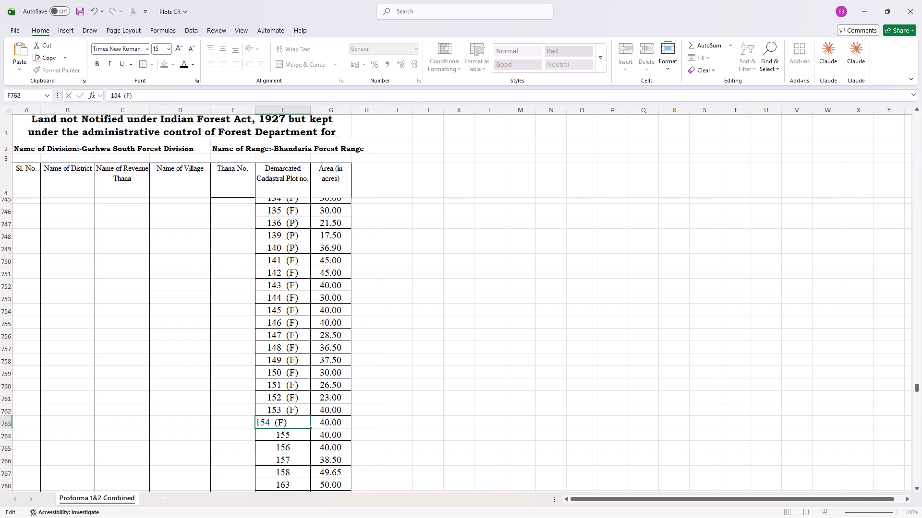
scroll(298, 419, "down", 1)
double_click(305, 302)
key("ctrl+v")
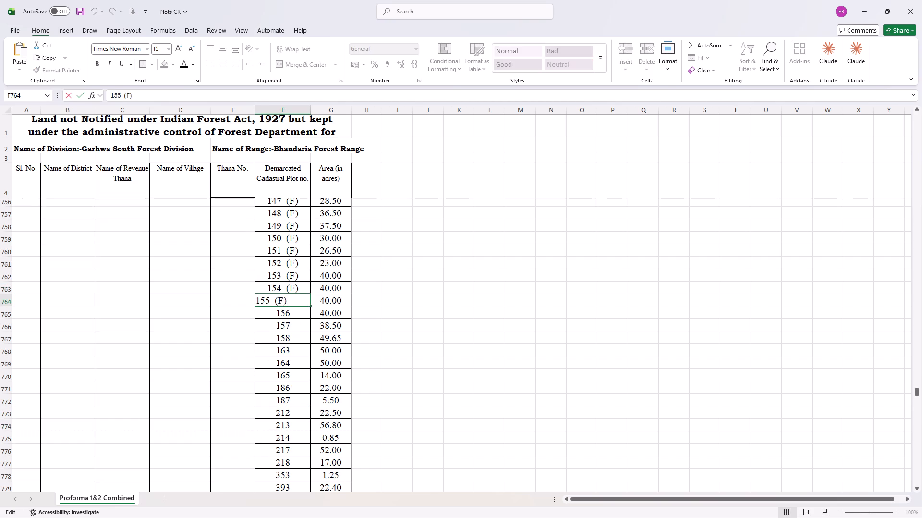
double_click(302, 314)
key("ctrl+v")
double_click(302, 328)
key("ctrl+v")
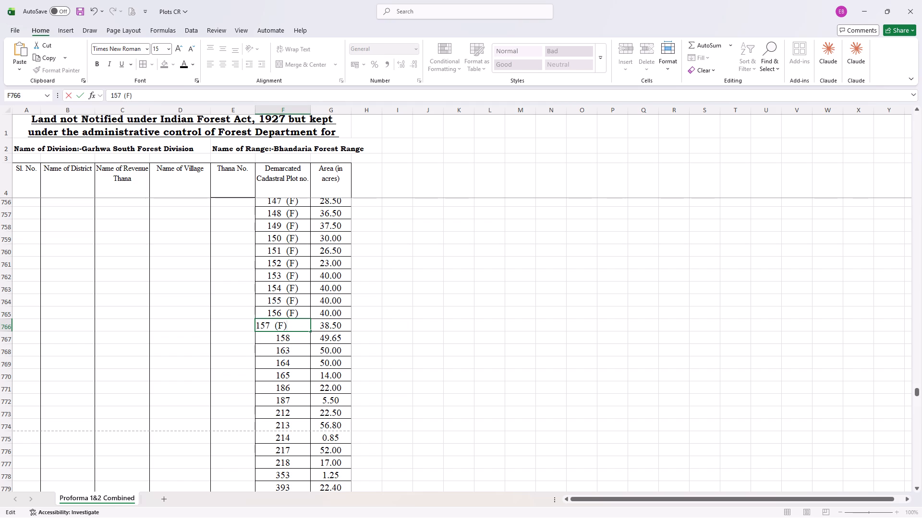
double_click(302, 351)
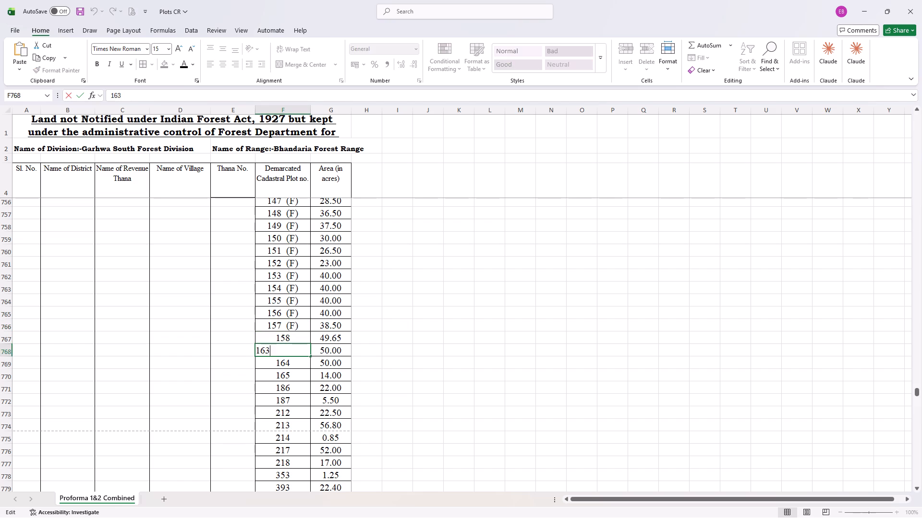
key("ctrl+v")
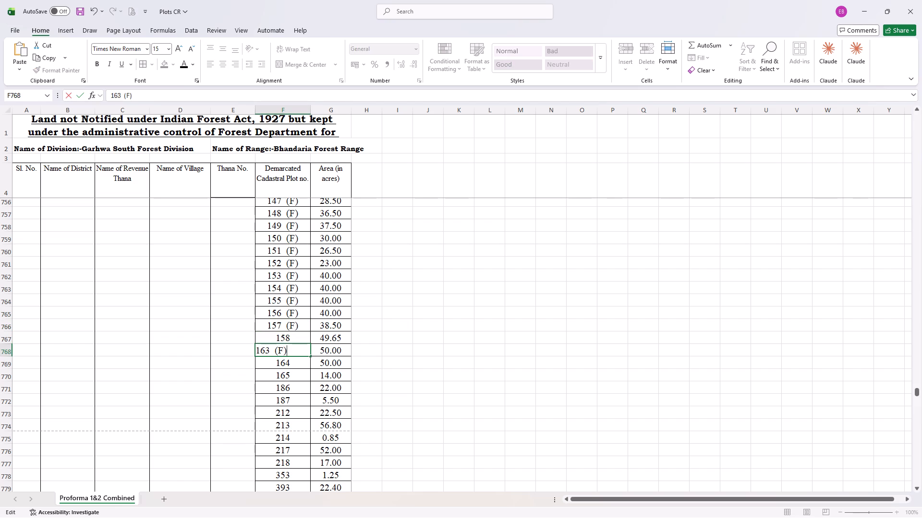
double_click(302, 364)
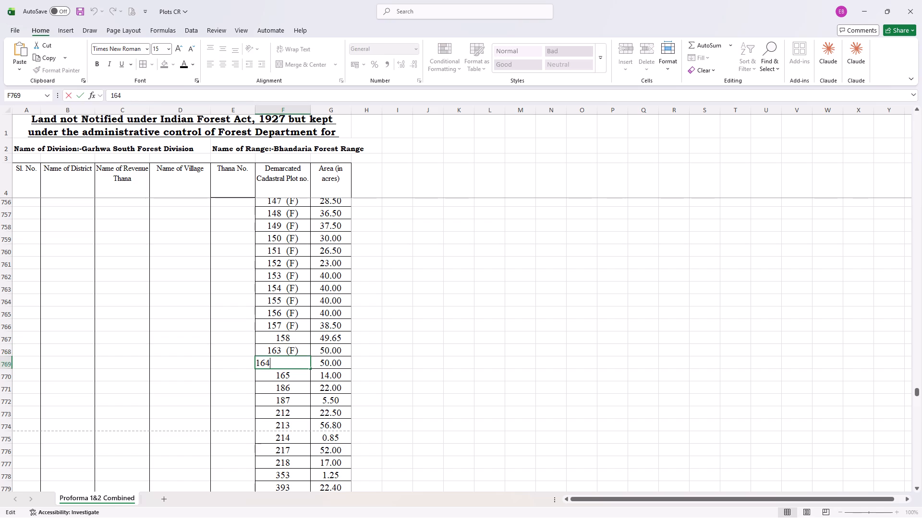
key("ctrl+v")
scroll(300, 341, "up", 1)
double_click(303, 233)
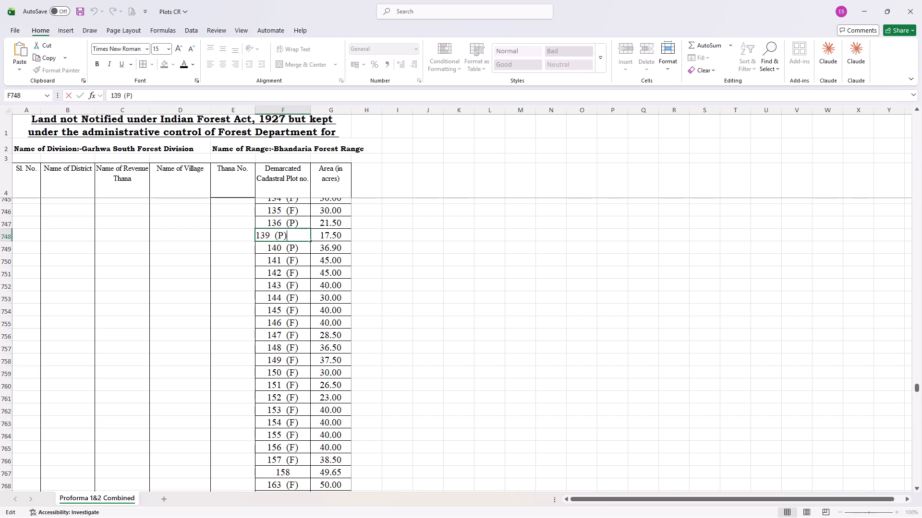
left_click_drag(300, 233, 270, 236)
key("ctrl+c")
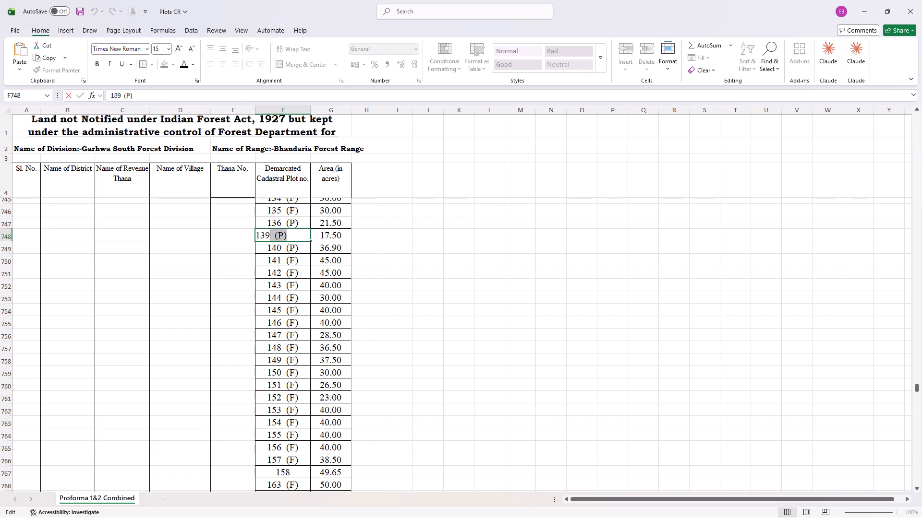
scroll(291, 259, "down", 2)
double_click(297, 243)
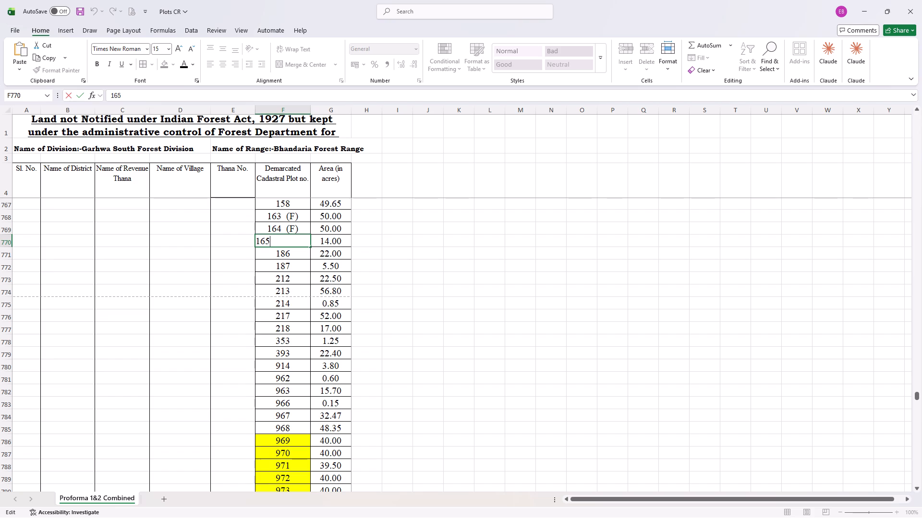
key("ctrl+v")
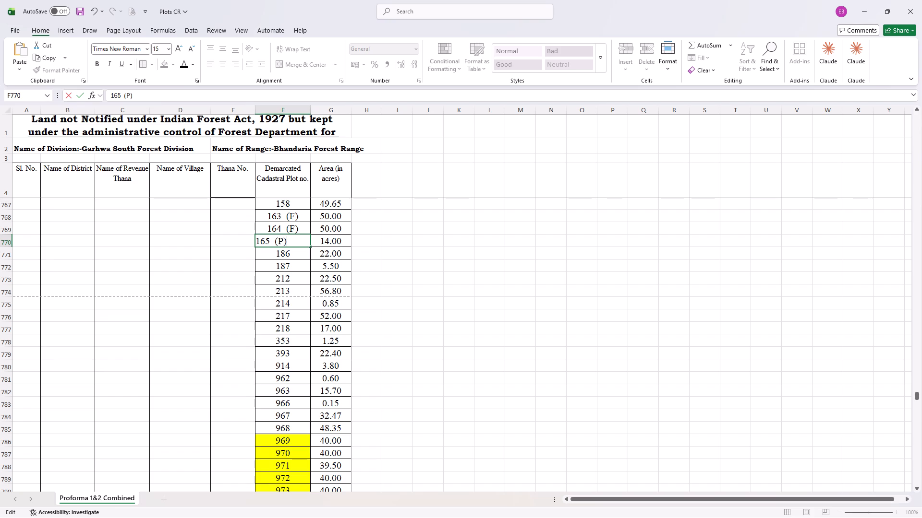
double_click(302, 253)
key("ctrl+v")
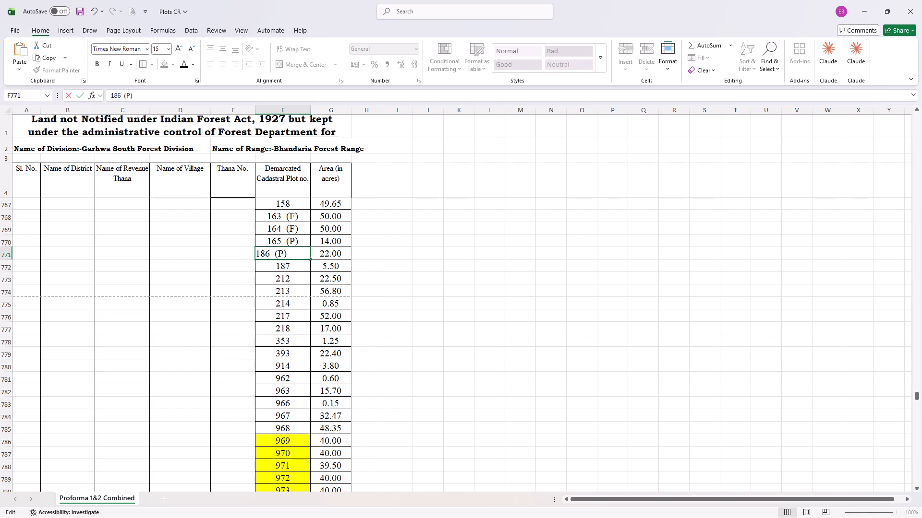
double_click(303, 268)
key("ctrl+v")
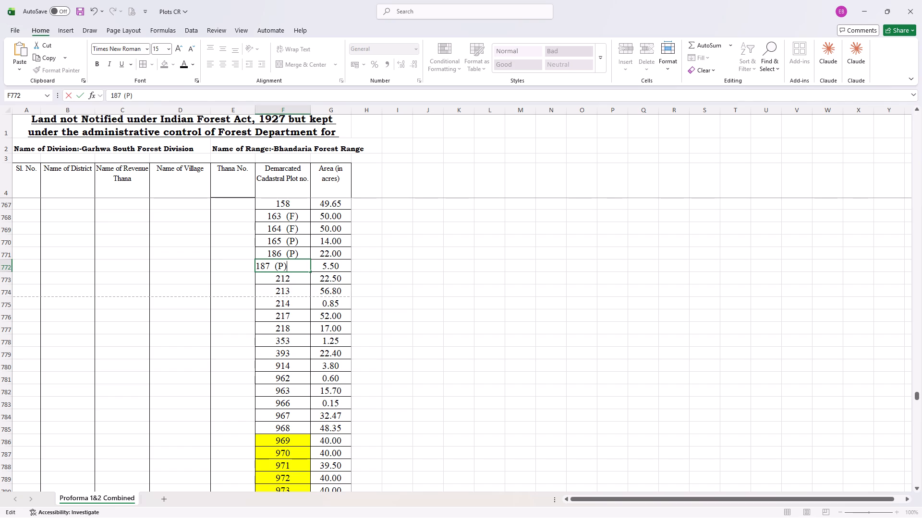
double_click(303, 282)
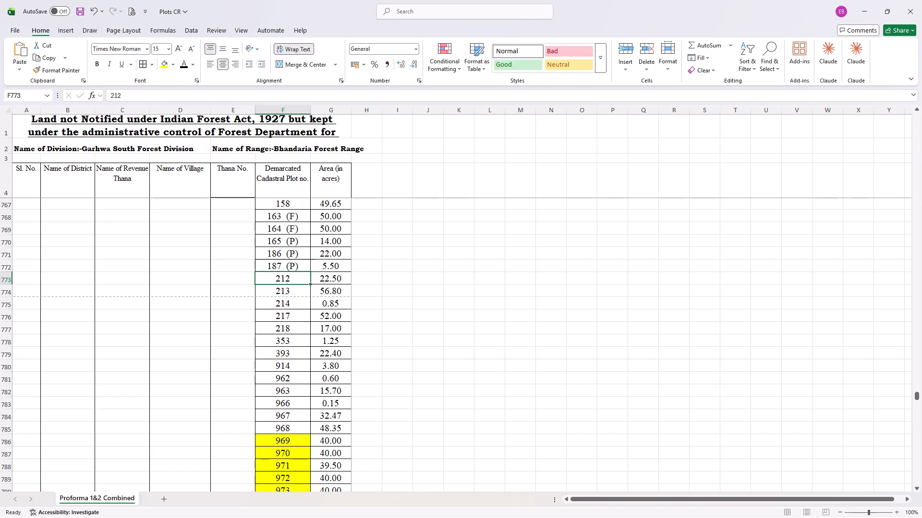
key("ctrl+v")
double_click(299, 289)
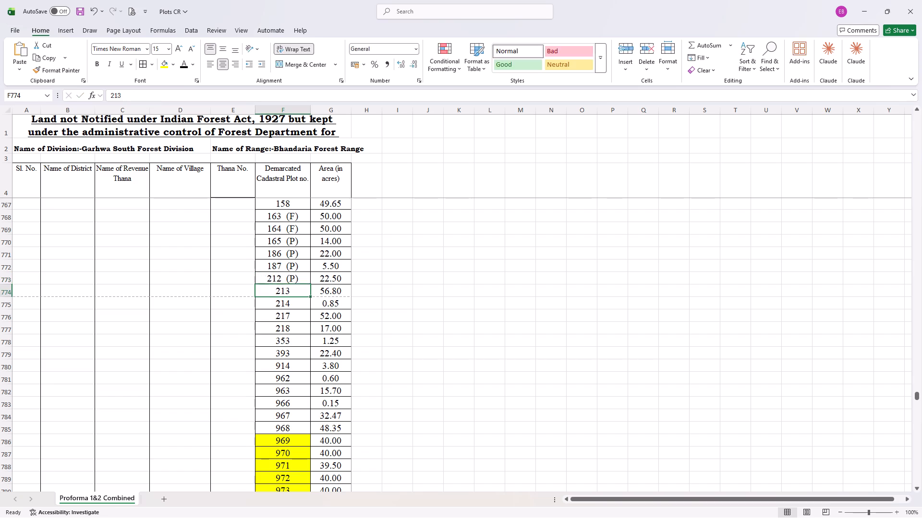
key("ctrl+v")
double_click(299, 305)
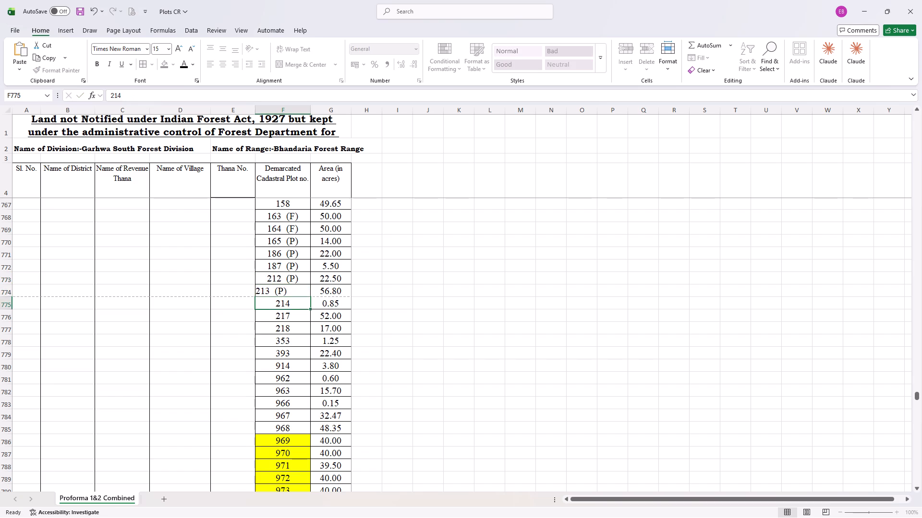
key("ctrl+v")
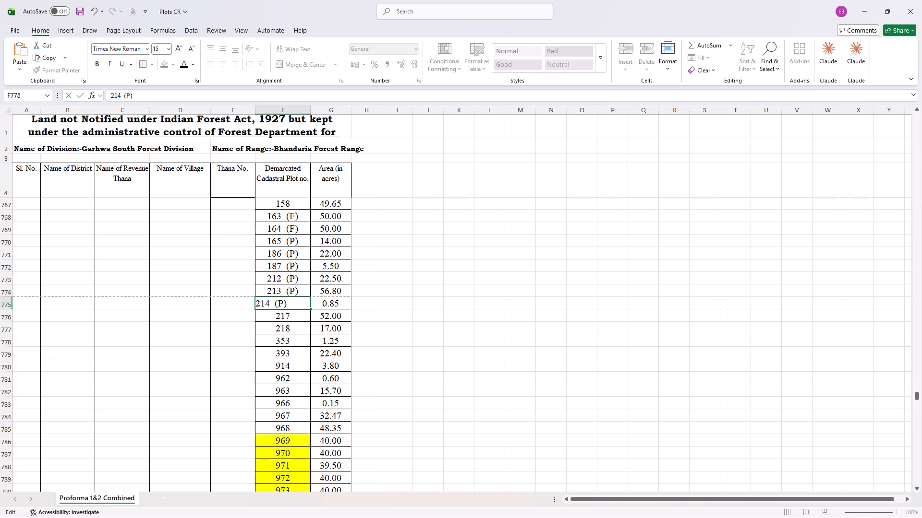
Delete the rows of Bijka's extra plots 217 through 974, directly below plot 214 (P).
left_click_drag(2, 321, 8, 371)
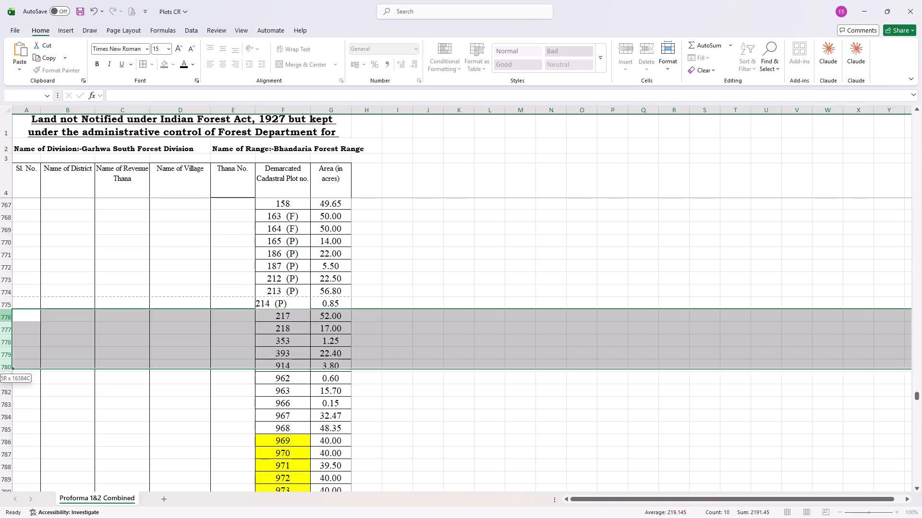
left_click_drag(8, 371, 8, 468)
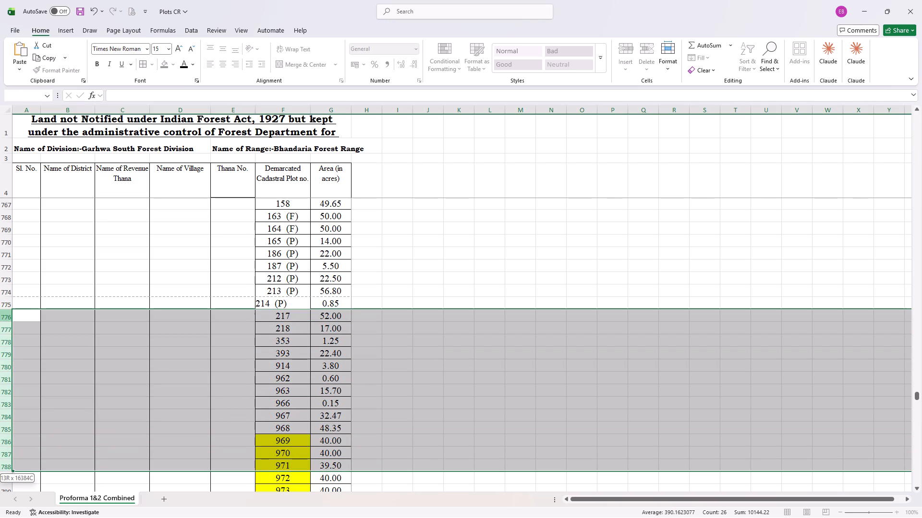
left_click_drag(8, 468, 12, 497)
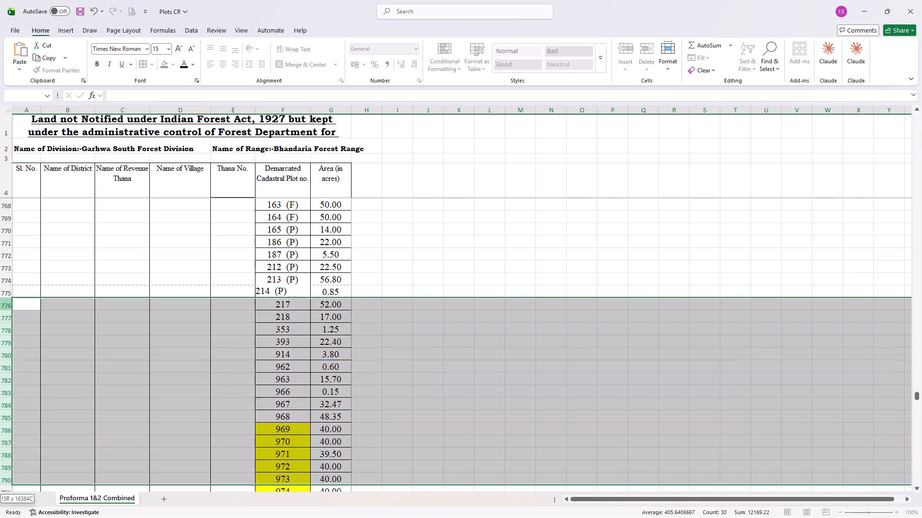
left_click_drag(12, 497, 16, 494)
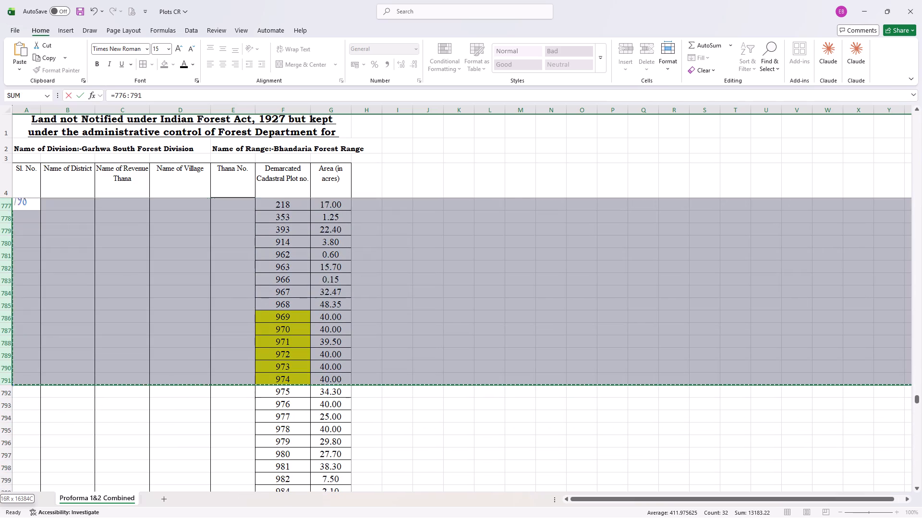
left_click_drag(16, 494, 16, 497)
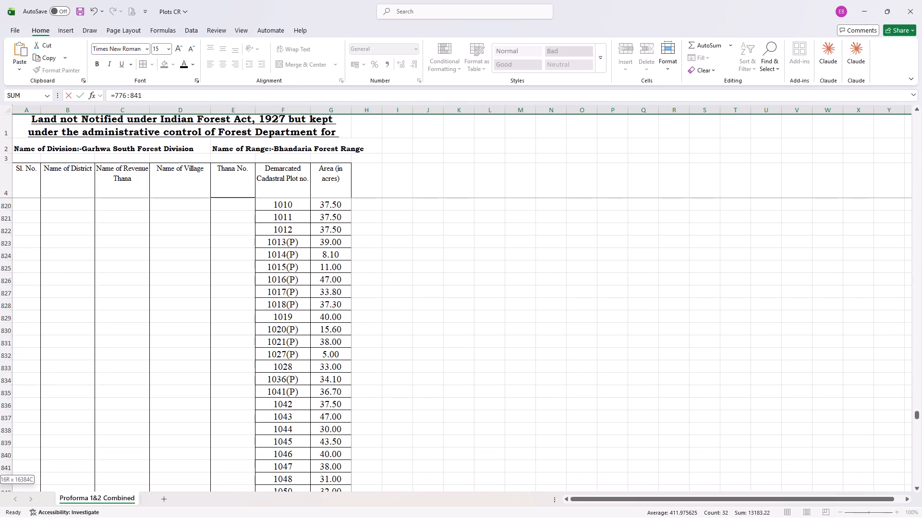
left_click_drag(16, 497, 31, 438)
right_click(8, 400)
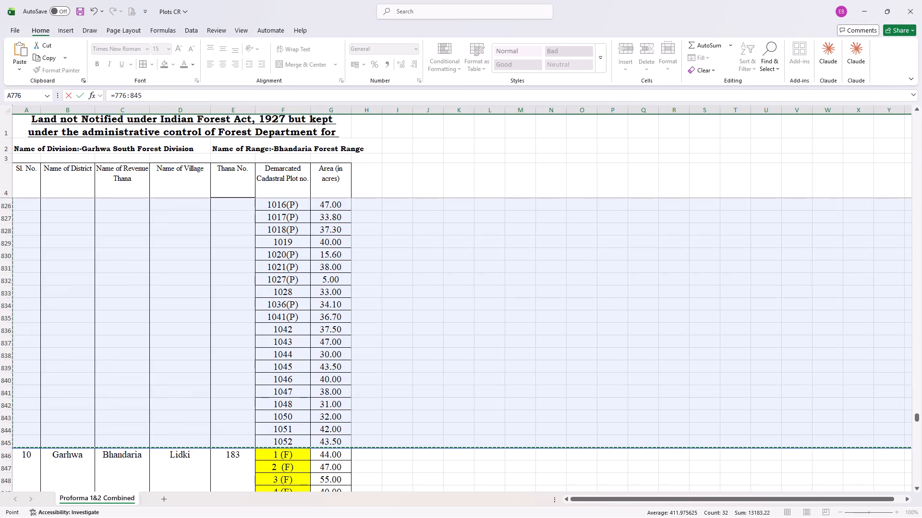
scroll(39, 333, "up", 12)
scroll(61, 352, "down", 5)
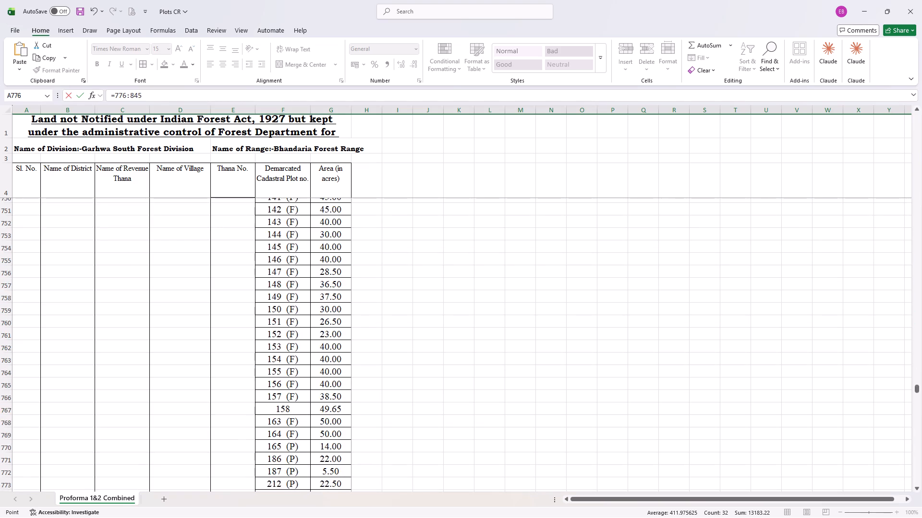
scroll(61, 352, "down", 5)
scroll(61, 352, "up", 3)
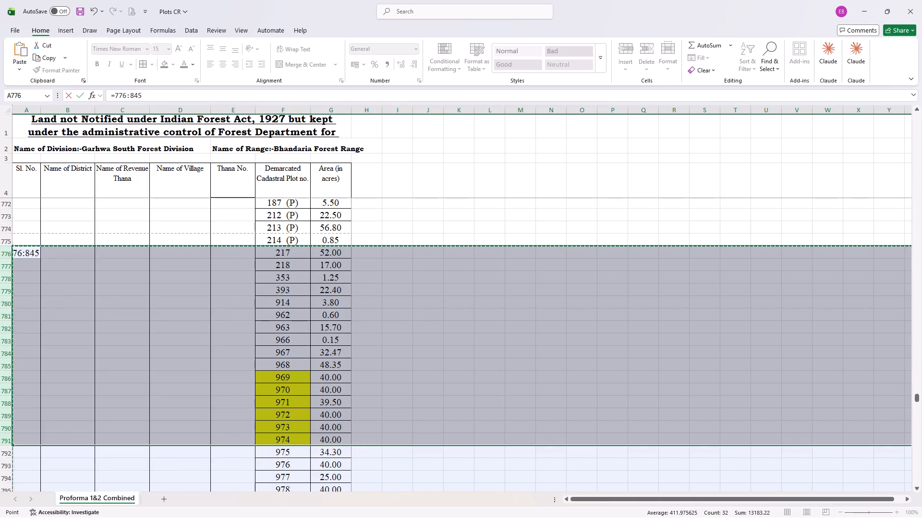
right_click(6, 285)
right_click(26, 282)
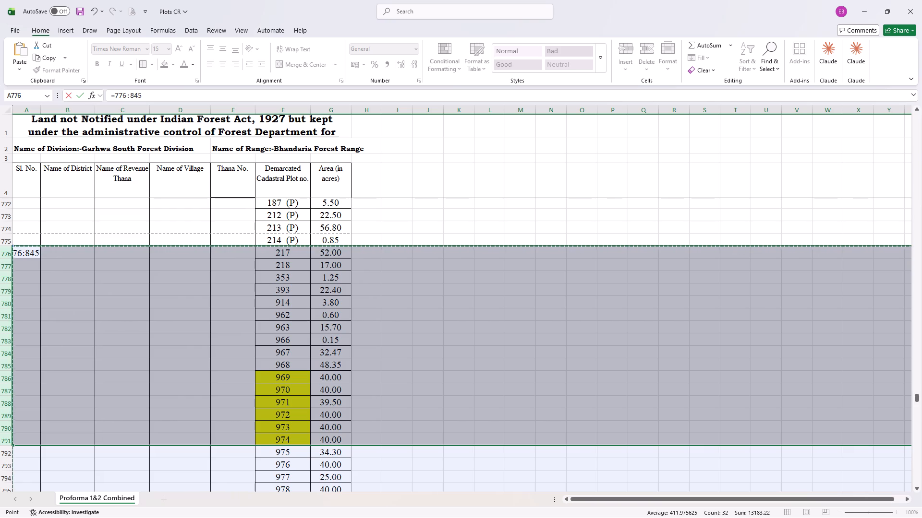
scroll(142, 167, "down", 1)
left_click(186, 287)
key("Escape")
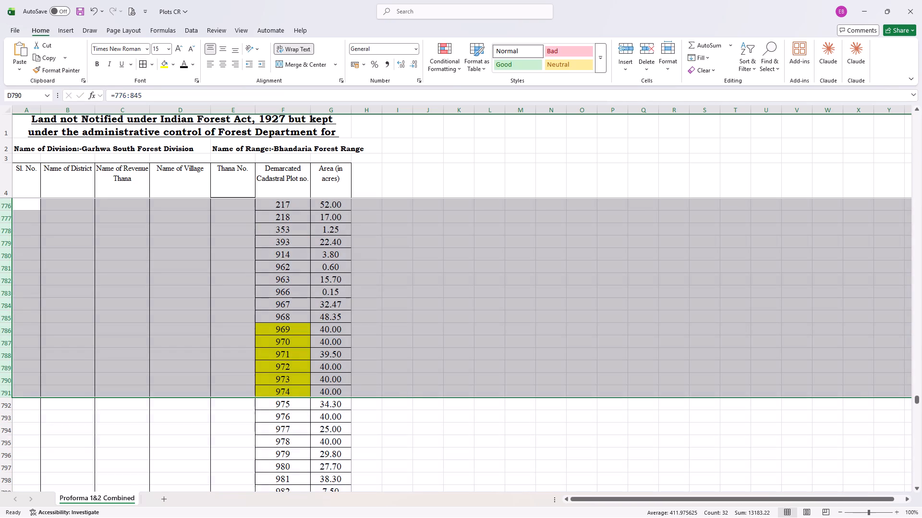
scroll(395, 340, "up", 1)
scroll(376, 355, "down", 1)
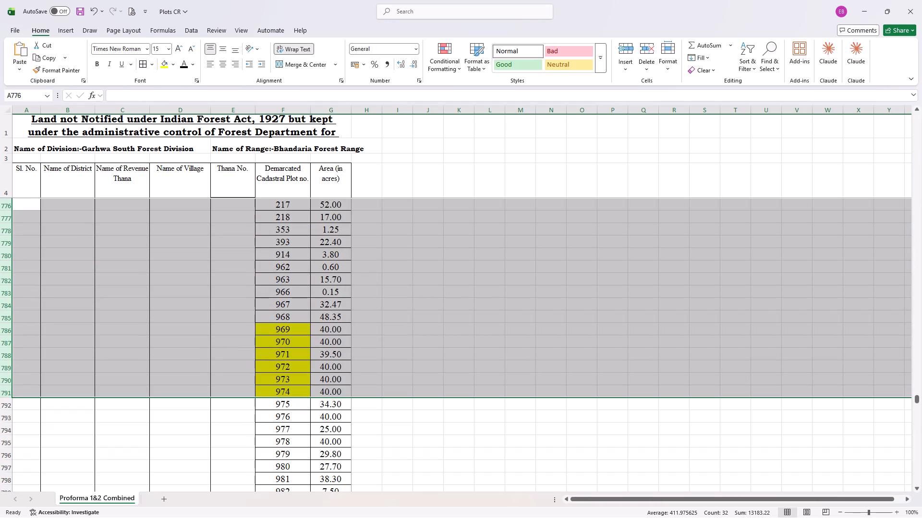
right_click(0, 265)
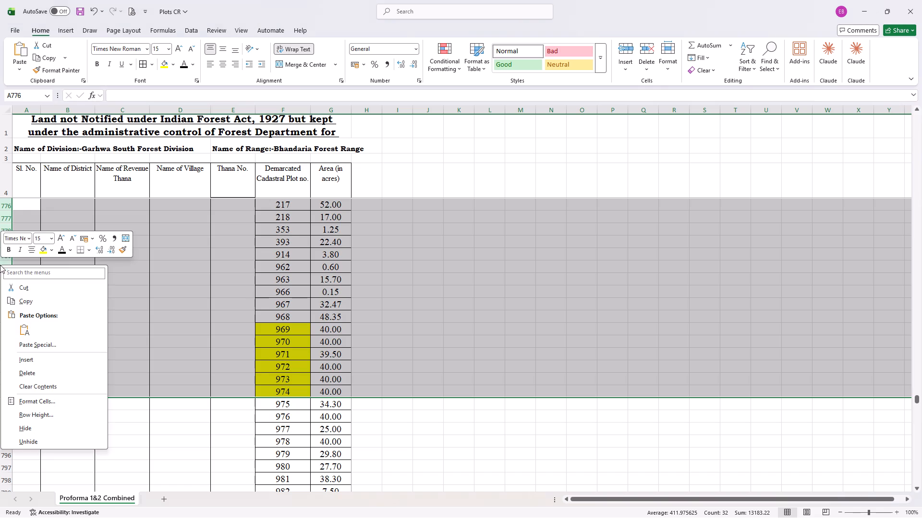
left_click(42, 372)
Delete the rows of Bijka's remaining extra plots 975 through 1052, down to just above Lidki's first row.
scroll(208, 371, "up", 1)
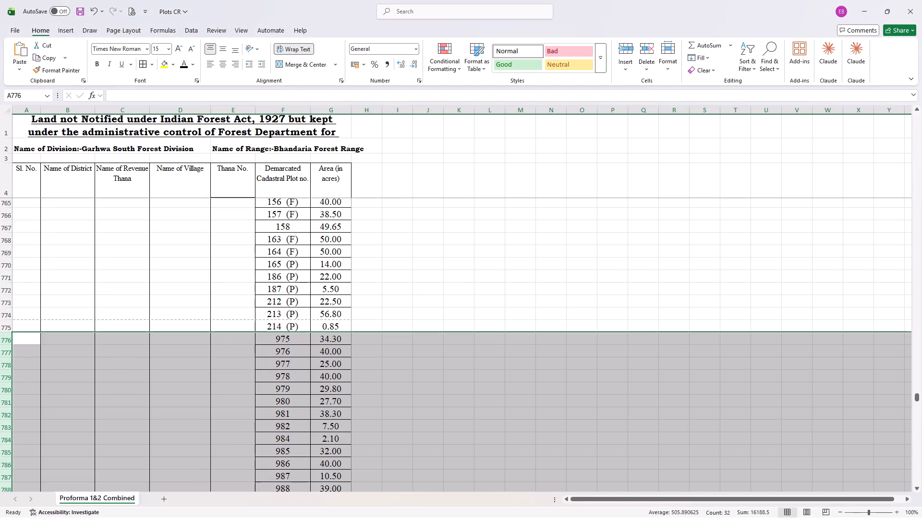
left_click_drag(2, 337, 3, 459)
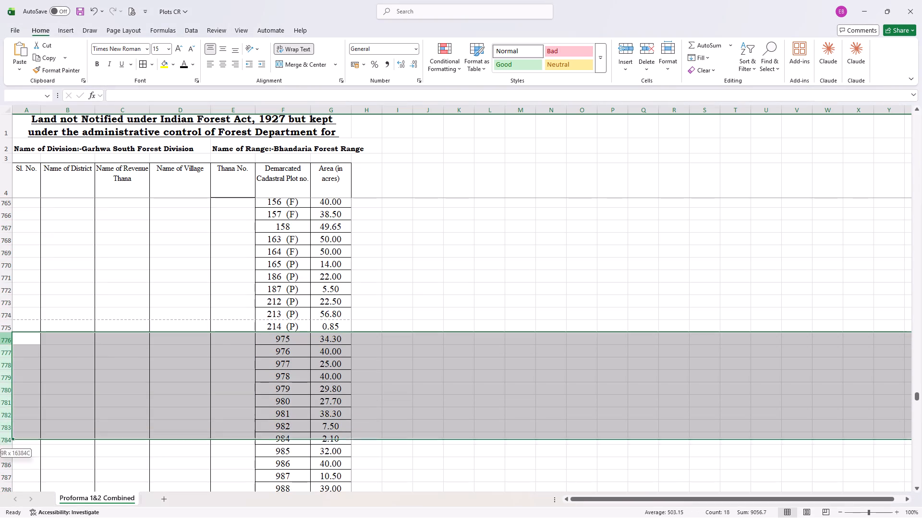
left_click_drag(3, 459, 104, 194)
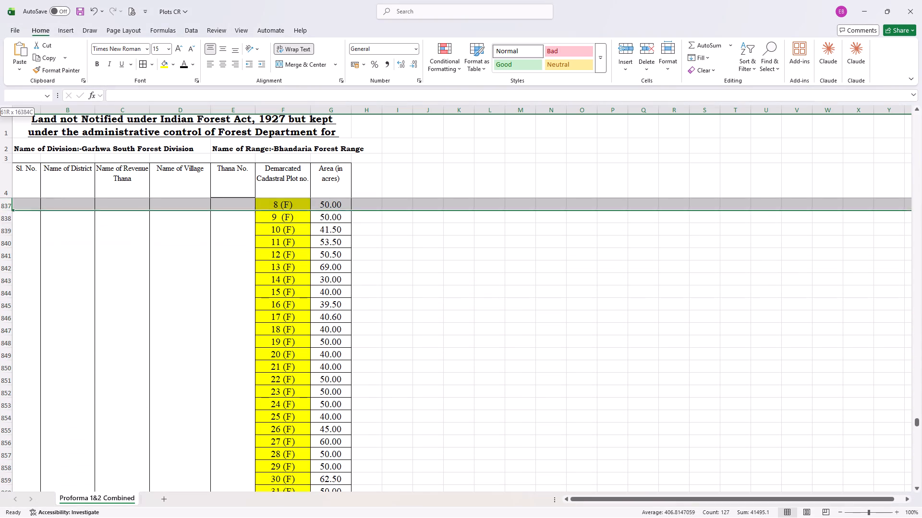
left_click_drag(104, 194, 117, 236)
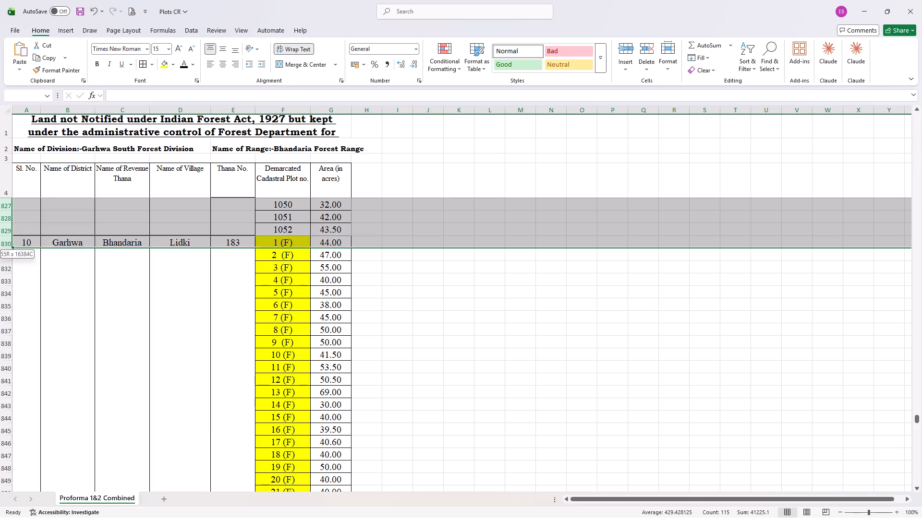
left_click_drag(117, 236, 119, 225)
right_click(10, 213)
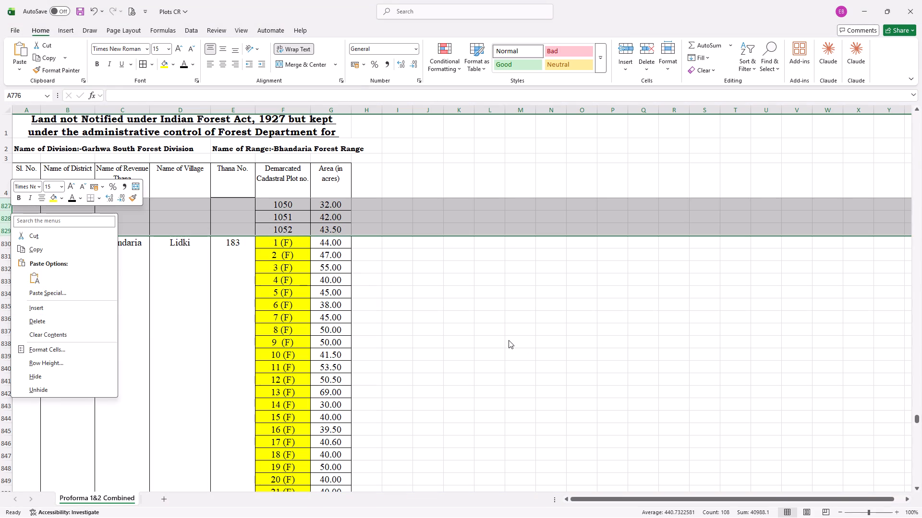
scroll(495, 319, "up", 1)
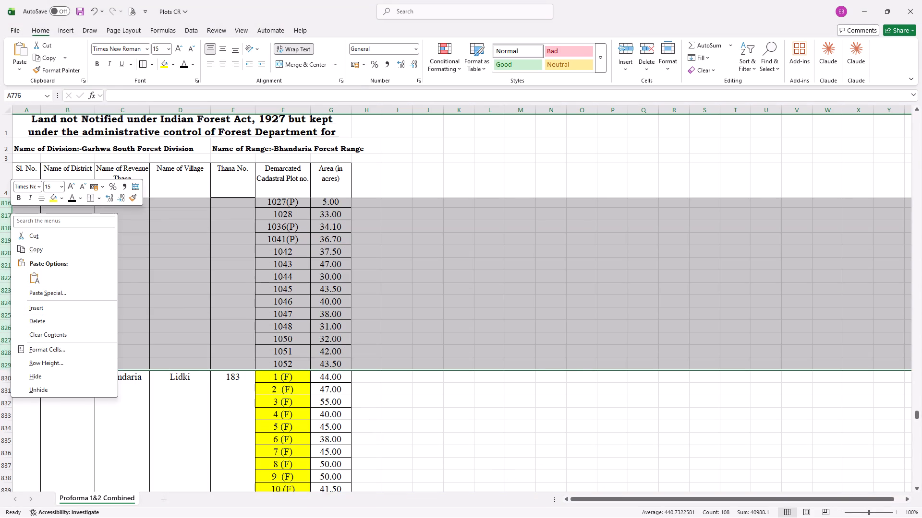
scroll(495, 319, "up", 3)
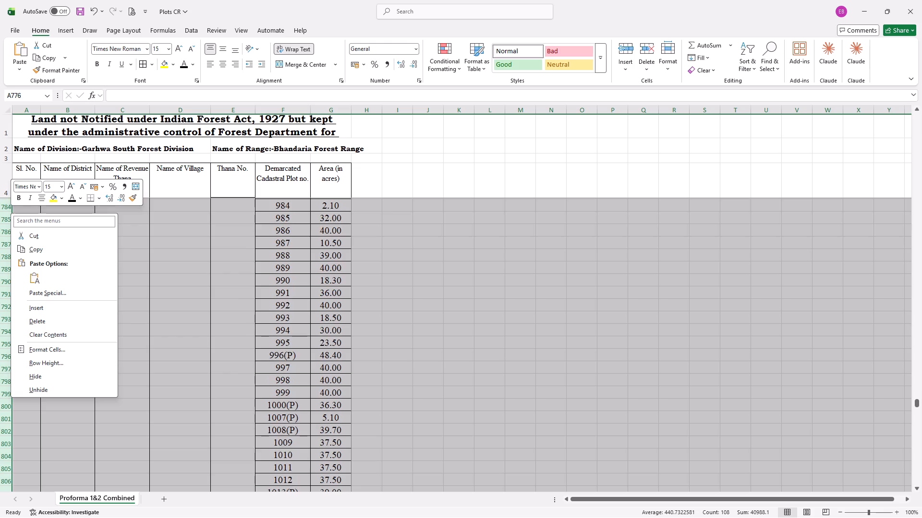
scroll(495, 319, "up", 1)
left_click(73, 320)
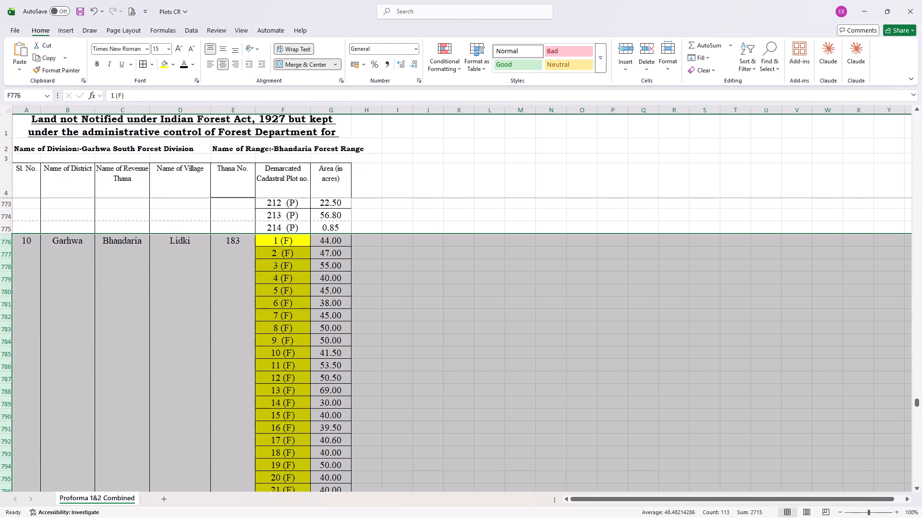
Highlight all of Bijka's plot numbers from 82 (F) through 214 (P) in yellow.
scroll(179, 315, "up", 1)
scroll(282, 361, "down", 2)
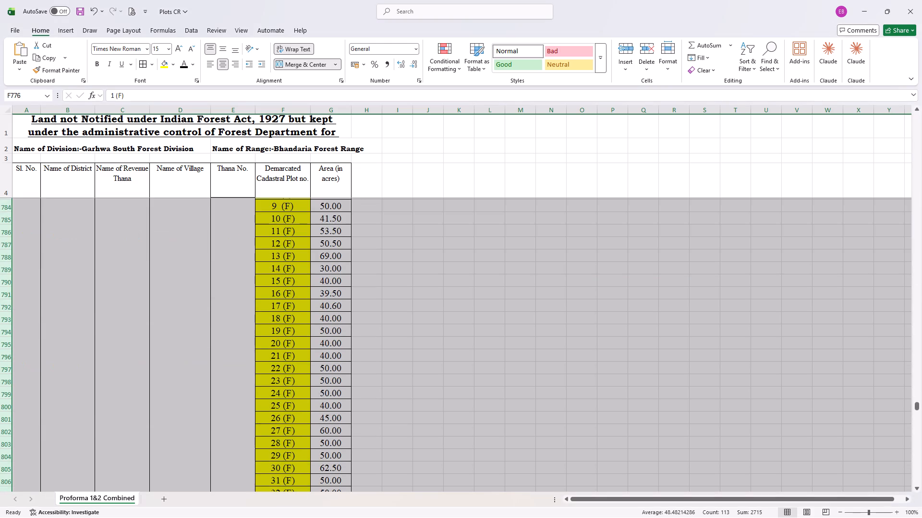
scroll(279, 362, "down", 10)
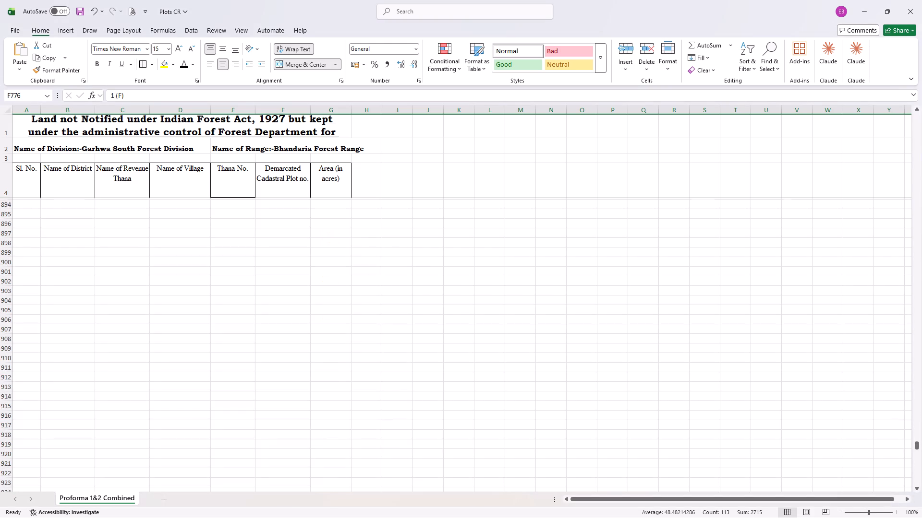
scroll(274, 360, "up", 12)
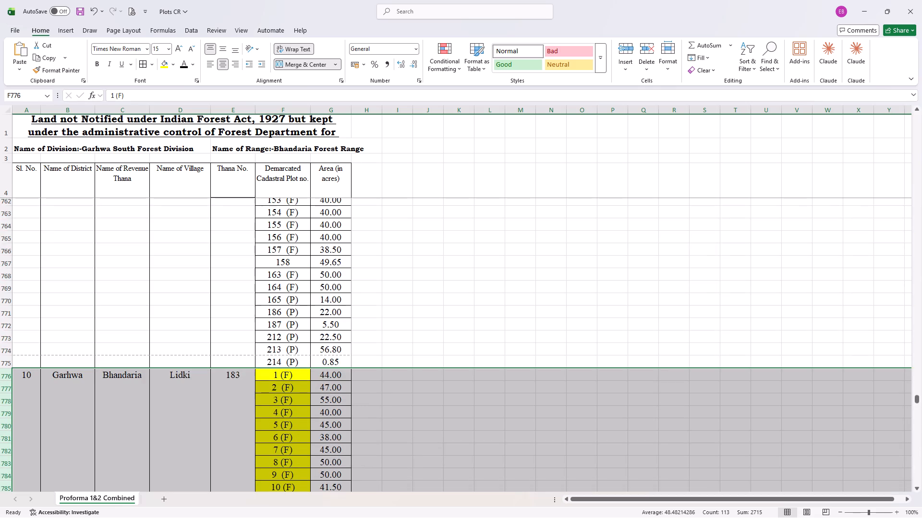
left_click_drag(278, 361, 266, 168)
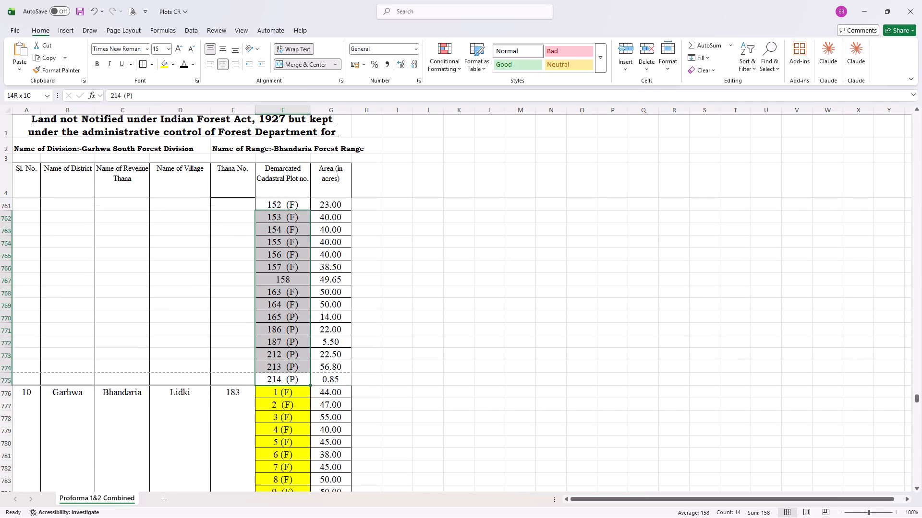
left_click_drag(266, 168, 284, 145)
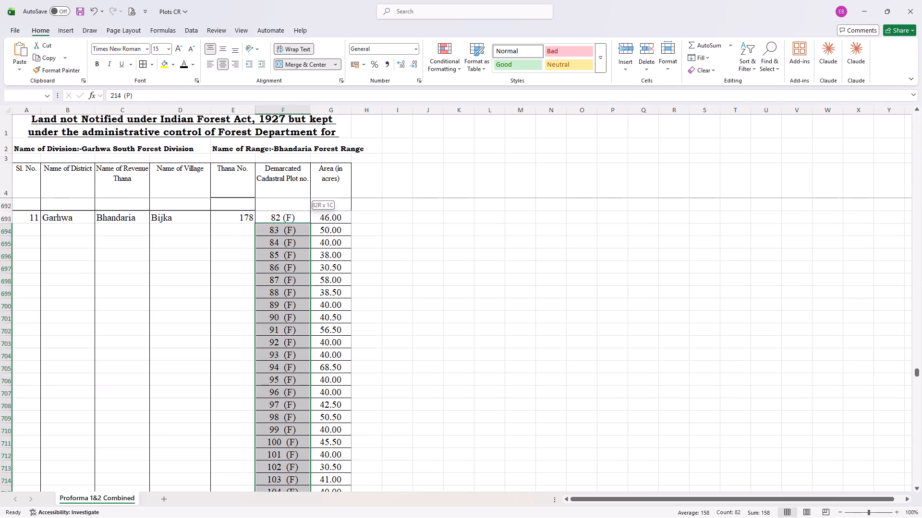
left_click_drag(284, 145, 282, 307)
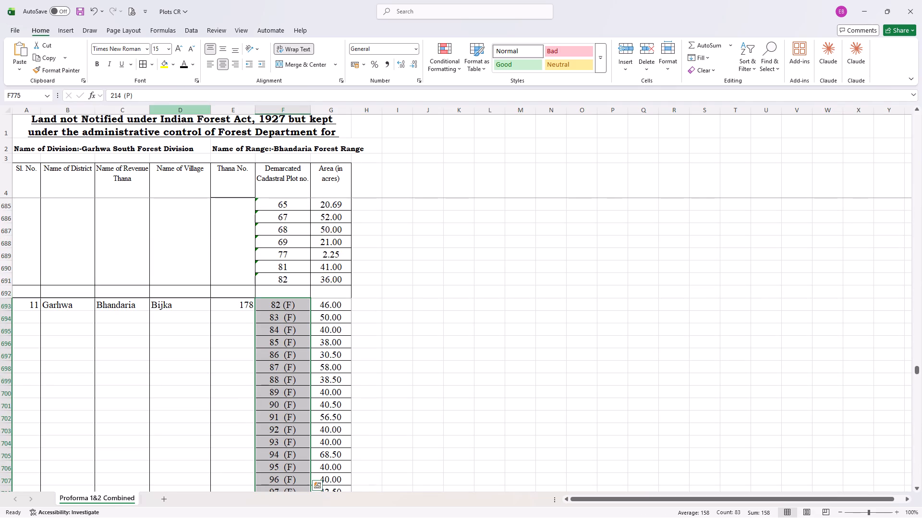
left_click(164, 62)
Insert a blank row between Bijka's last plot, 214 (P), and Lidki's first plot.
scroll(264, 253, "down", 9)
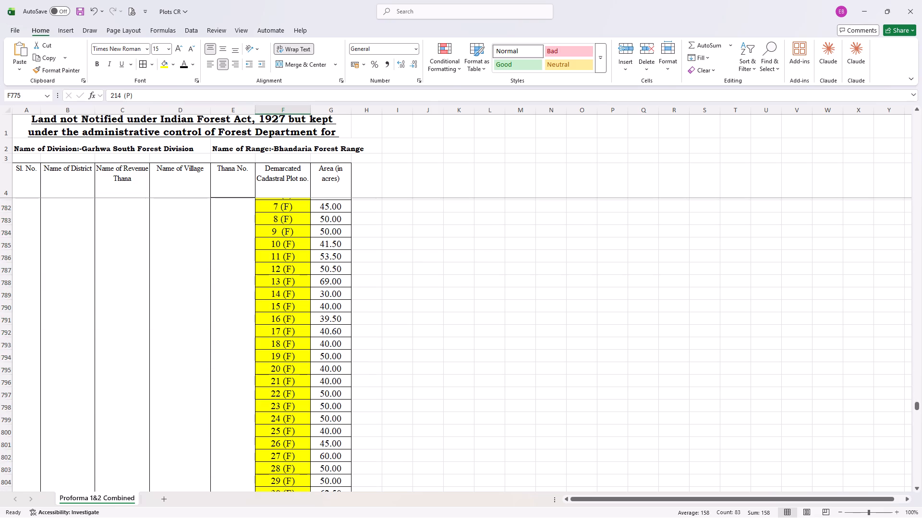
scroll(264, 257, "up", 1)
left_click(6, 266)
right_click(6, 266)
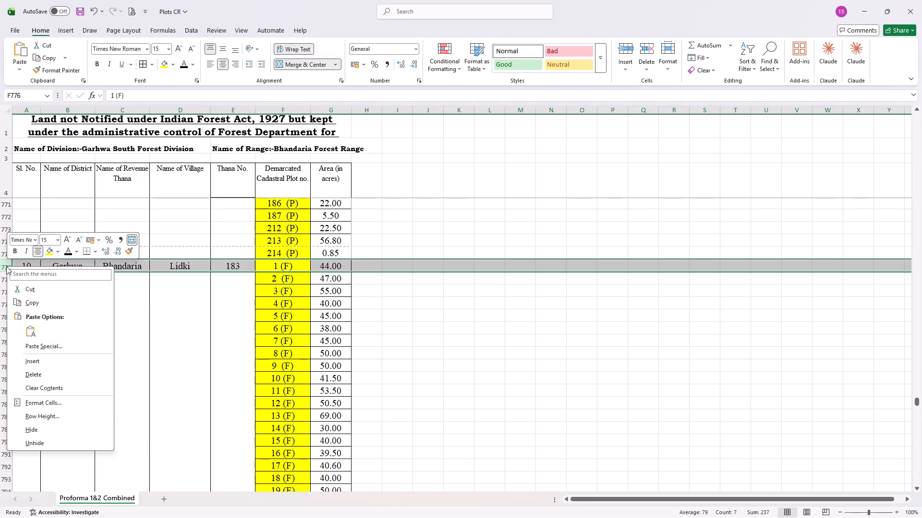
left_click(42, 365)
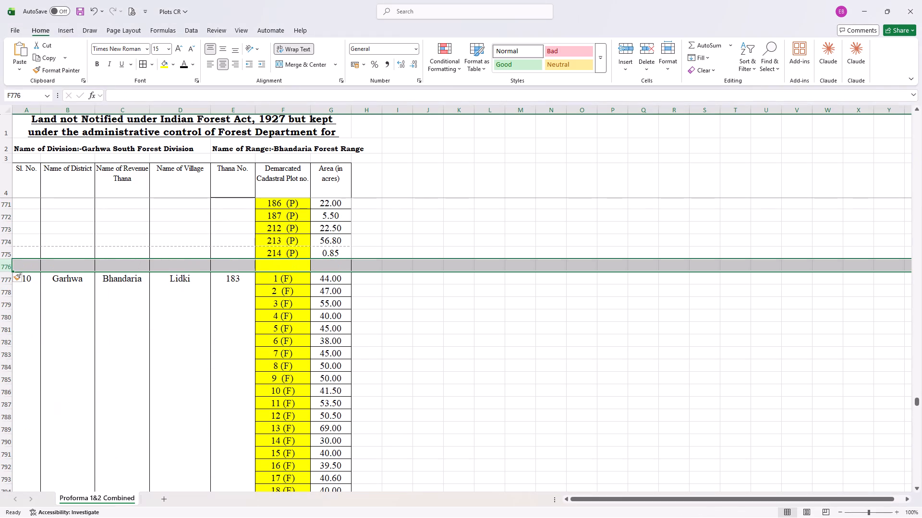
Copy Khajuri's total row and insert it, shifting cells down, between Rodo's last plot, 808 (F), and Tewali's first plot.
scroll(147, 355, "up", 14)
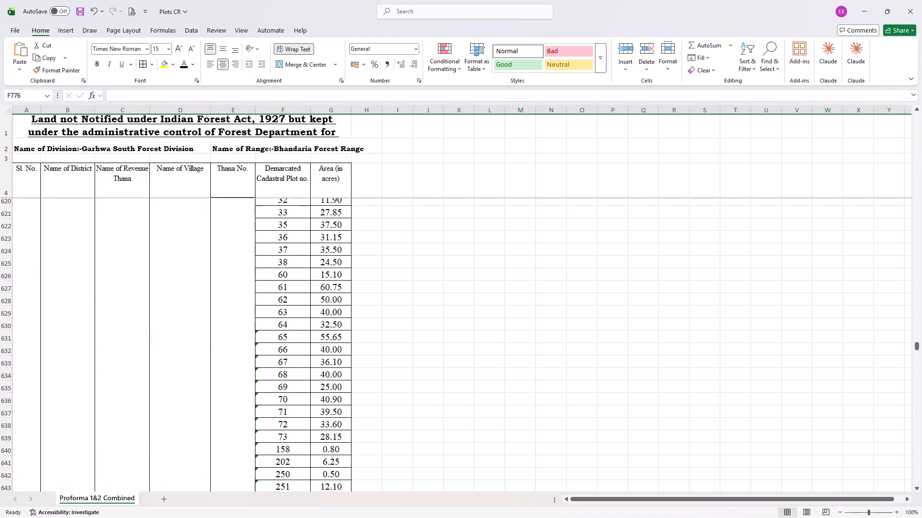
scroll(147, 355, "up", 11)
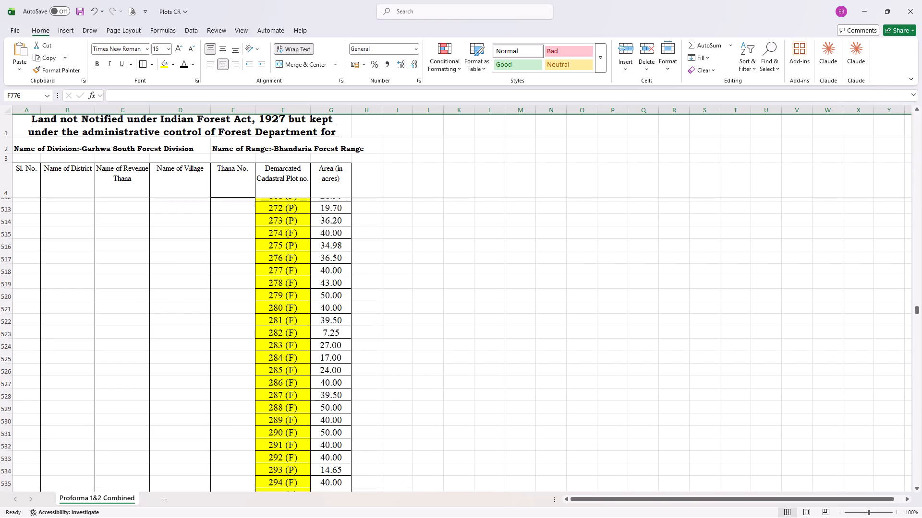
scroll(147, 355, "up", 3)
scroll(147, 355, "down", 1)
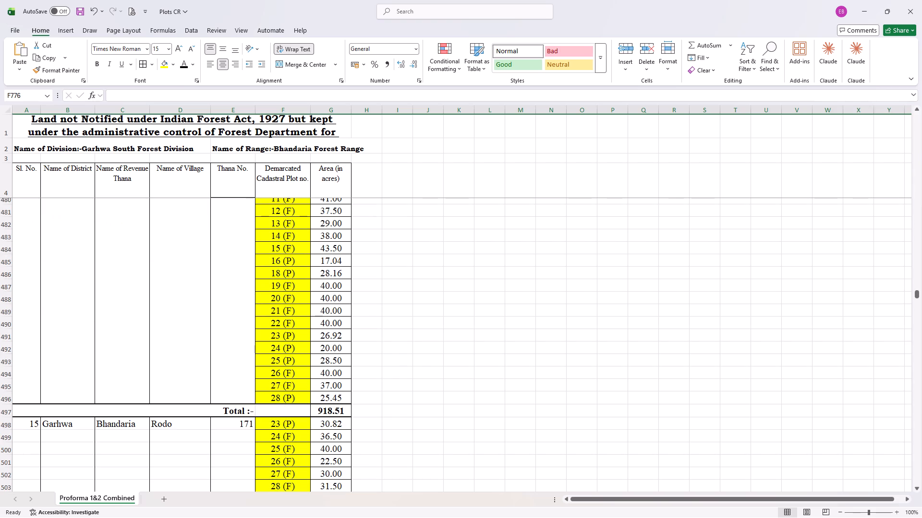
left_click_drag(36, 410, 328, 411)
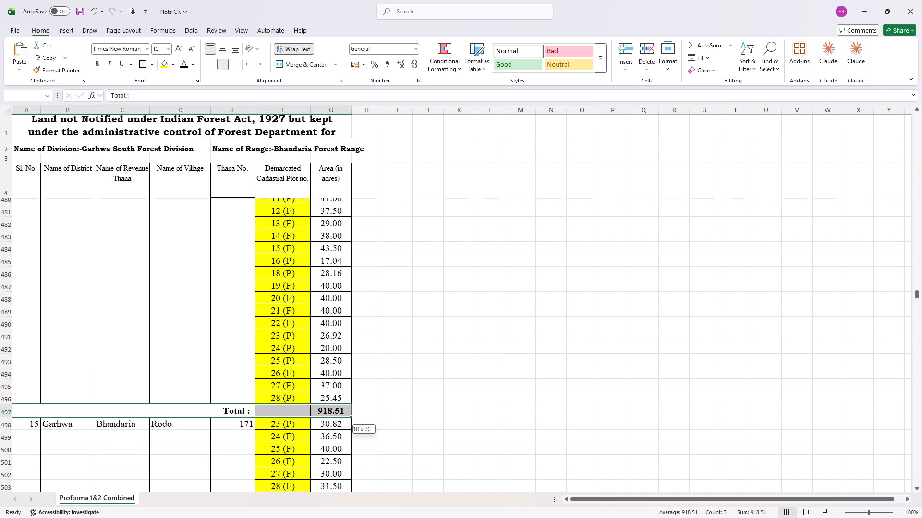
left_click_drag(328, 411, 328, 411)
key("ctrl+c")
scroll(320, 406, "down", 2)
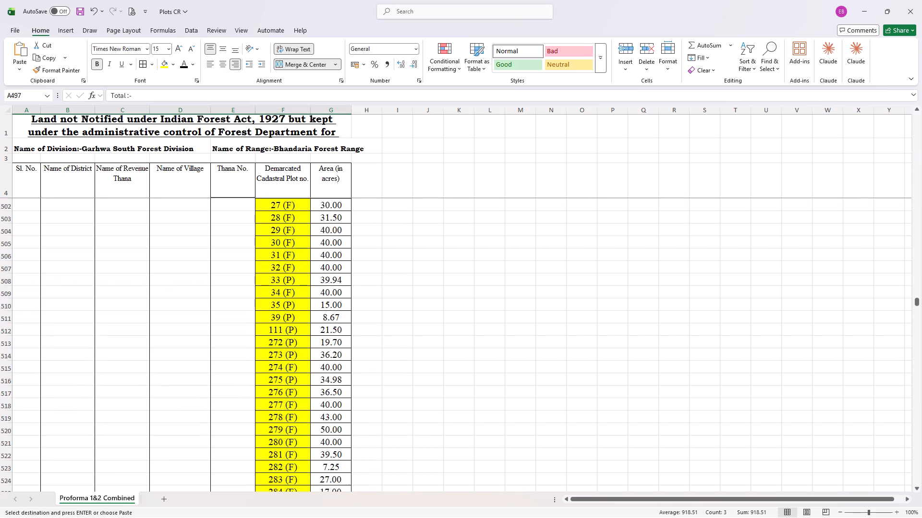
scroll(318, 405, "down", 7)
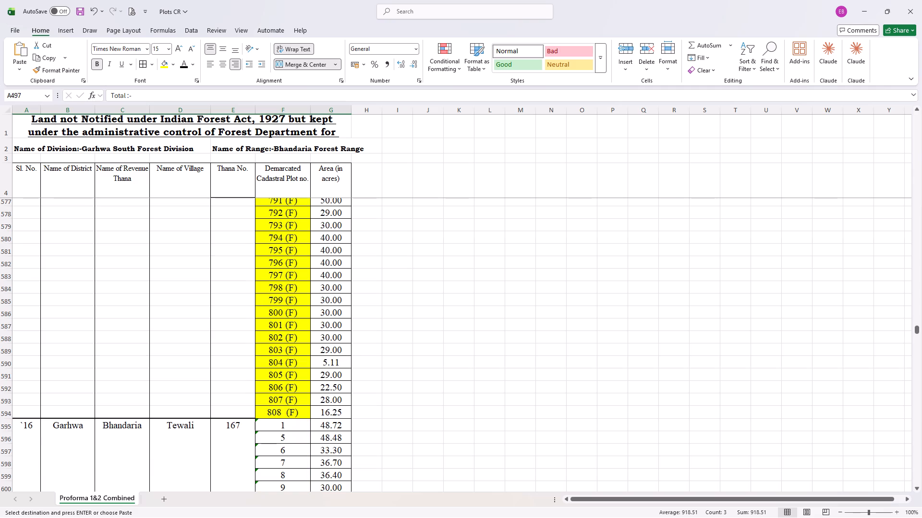
left_click(10, 423)
right_click(10, 423)
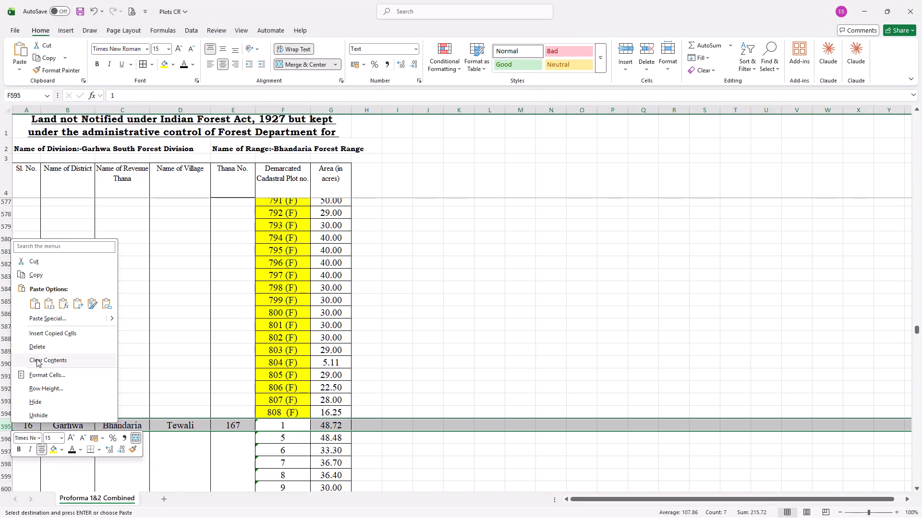
left_click(55, 335)
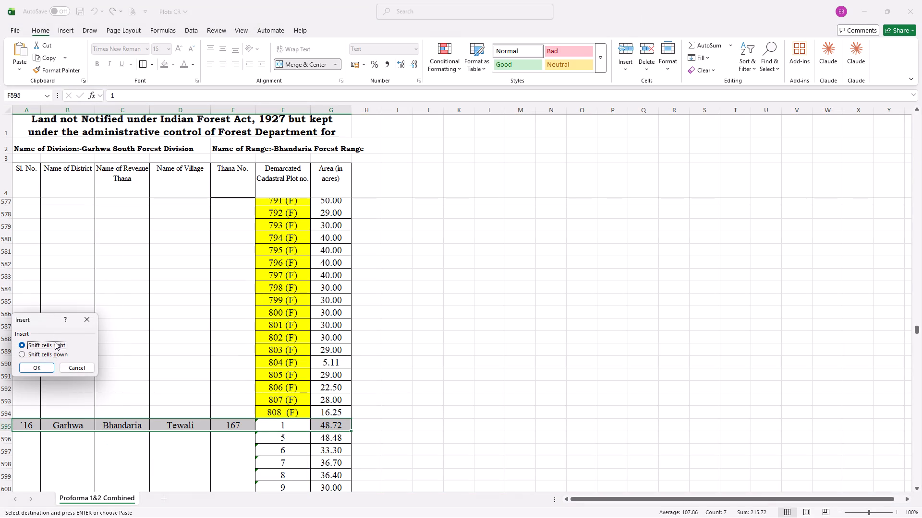
left_click(56, 353)
left_click(42, 367)
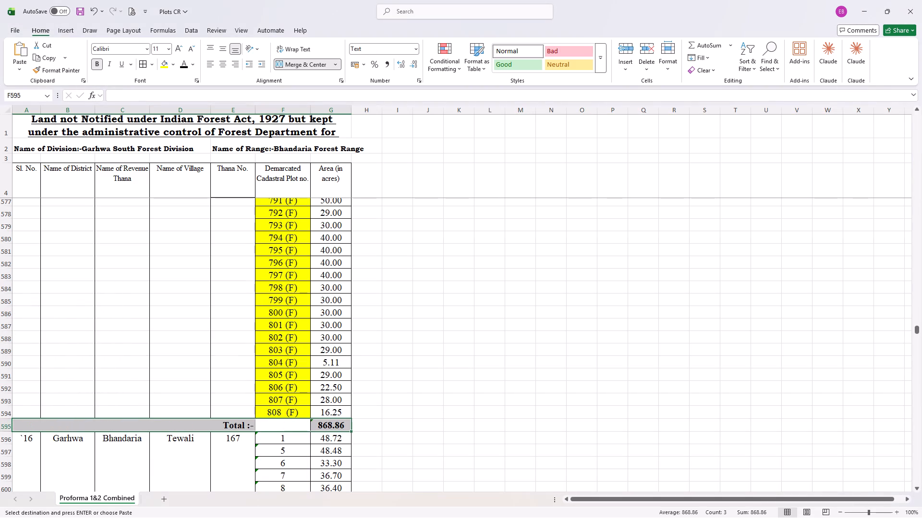
Extend the SUM range in Rodo's total to cover all its plot areas, G498:G594.
left_click(440, 406)
double_click(331, 424)
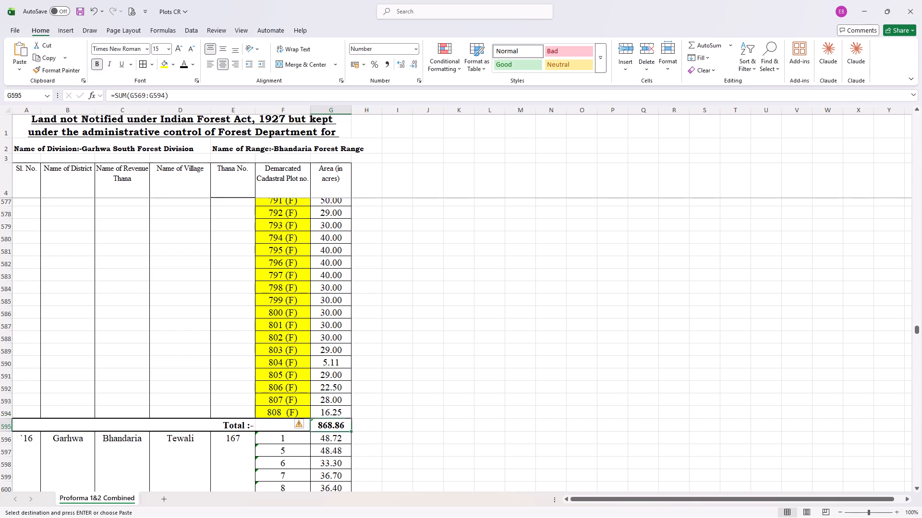
scroll(331, 424, "up", 3)
scroll(333, 423, "down", 1)
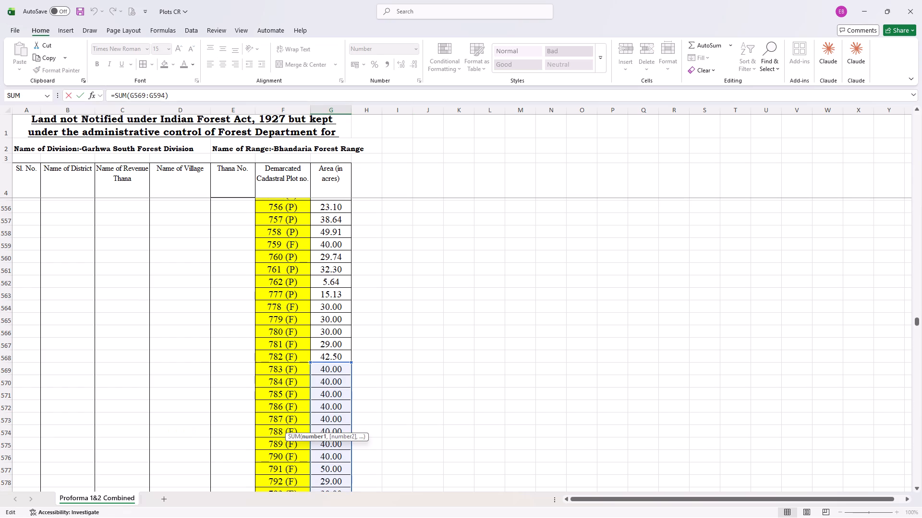
left_click_drag(351, 364, 364, 170)
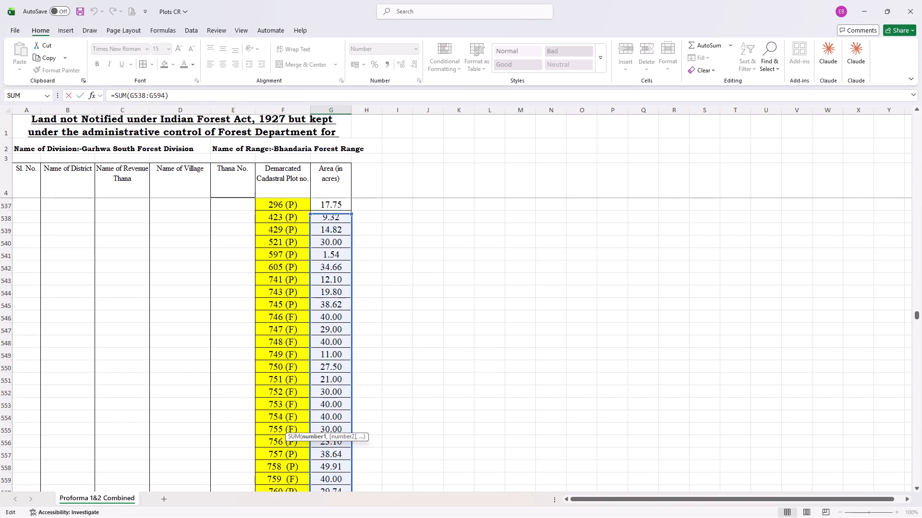
left_click_drag(364, 170, 364, 175)
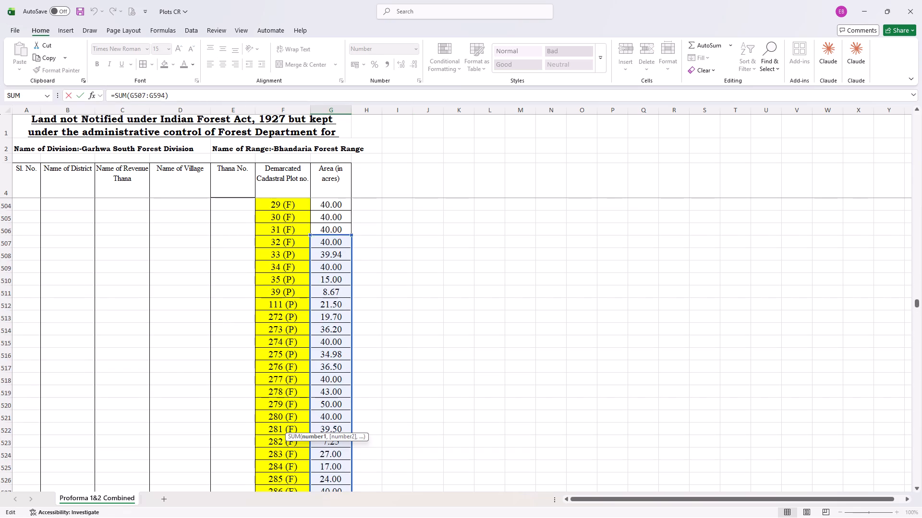
left_click_drag(364, 175, 343, 279)
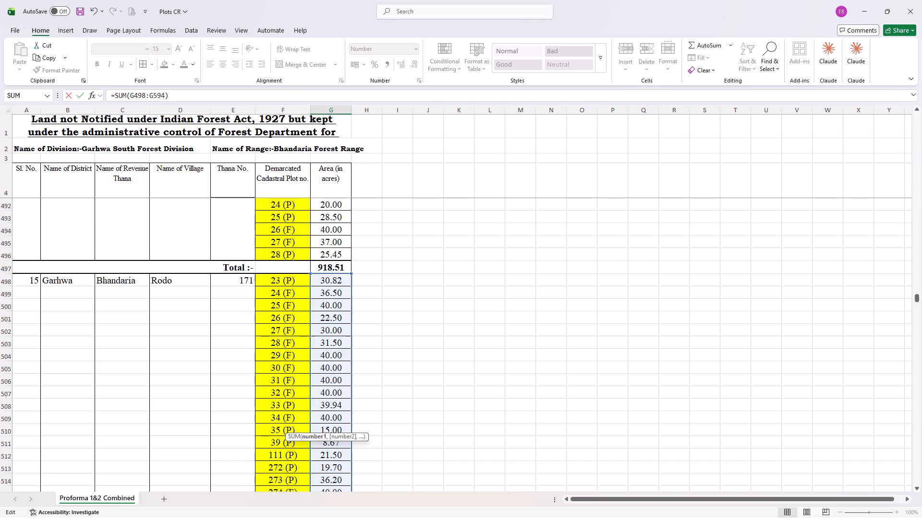
key("Return")
Check which plot areas the total formula of Khajuri covers.
scroll(349, 289, "up", 10)
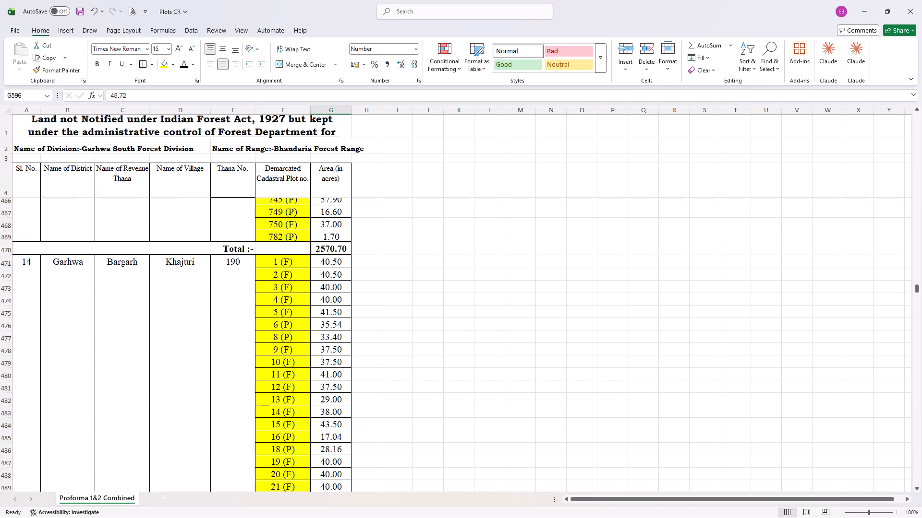
scroll(342, 306, "down", 4)
scroll(342, 306, "up", 1)
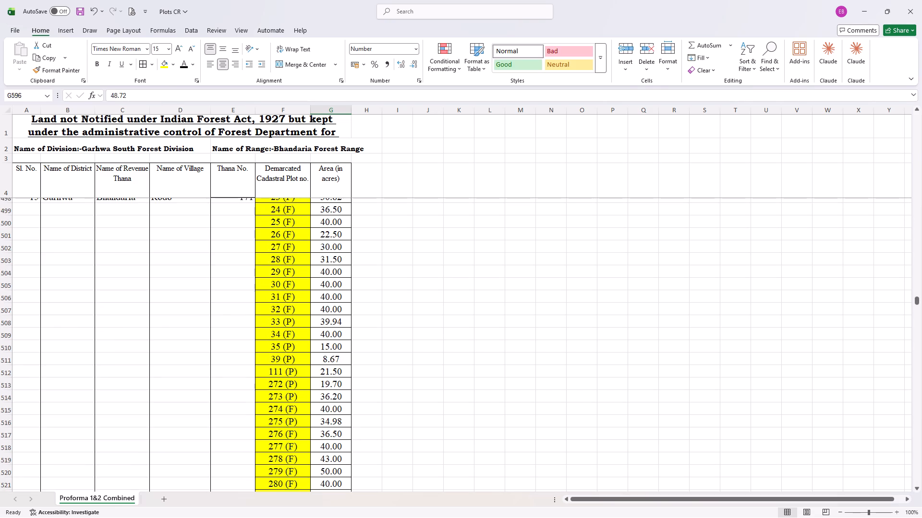
scroll(342, 306, "up", 1)
double_click(340, 317)
scroll(345, 318, "up", 2)
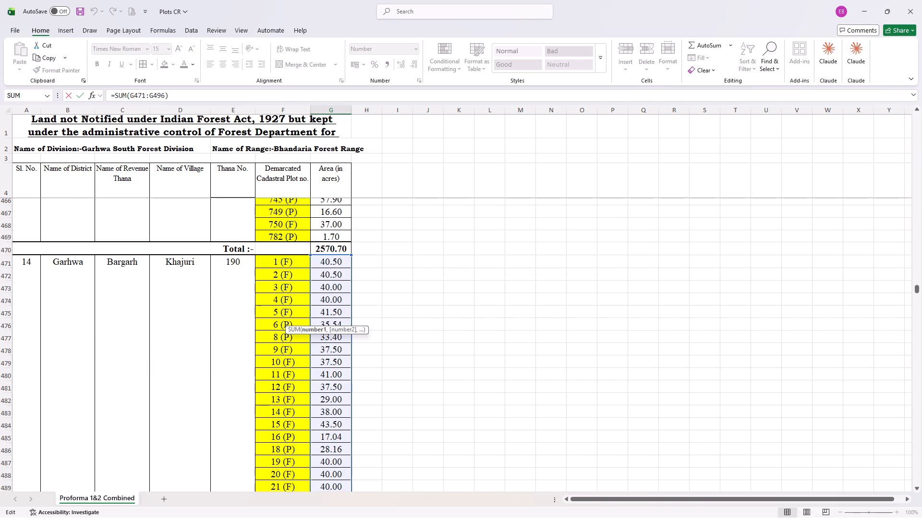
left_click(412, 304)
Copy Rodo's total row and insert it, shifting cells down, between Tewali's last plot, 427, and Jonhikhar's first plot.
scroll(412, 304, "down", 4)
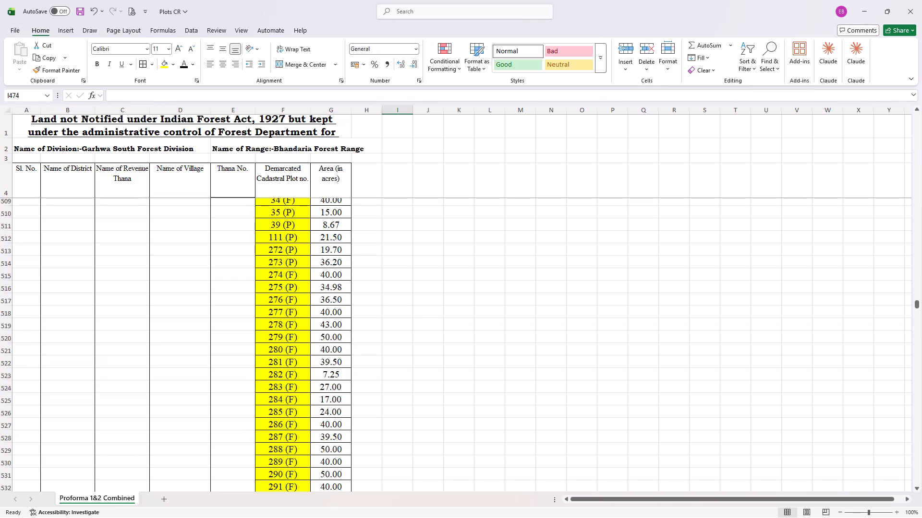
scroll(412, 304, "down", 7)
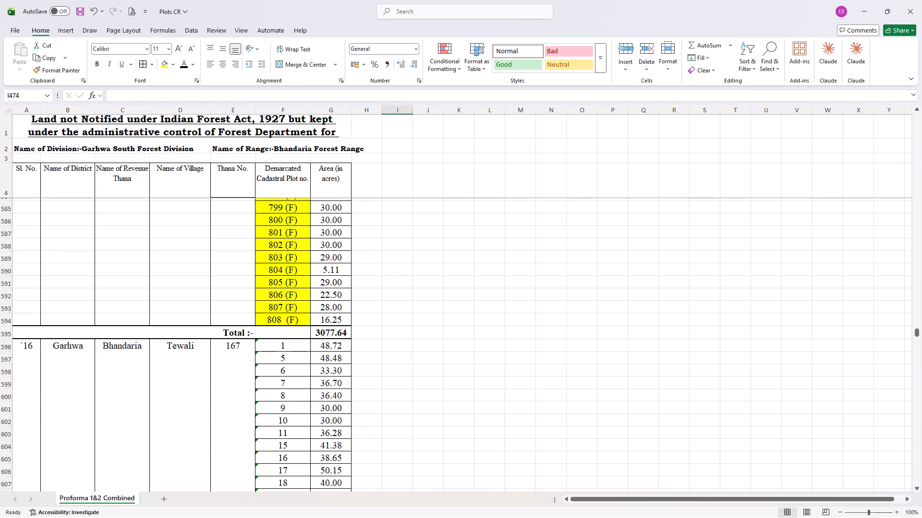
scroll(412, 304, "down", 2)
scroll(412, 304, "up", 2)
left_click_drag(28, 334, 328, 331)
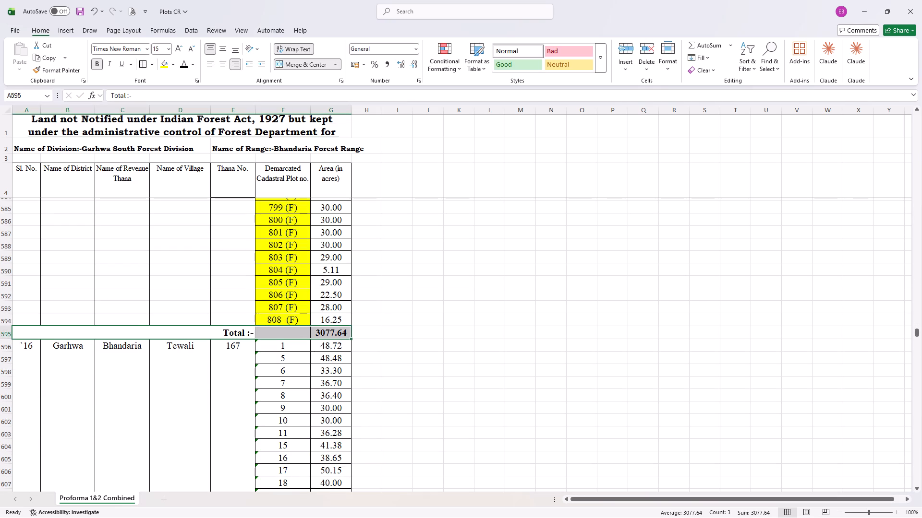
key("ctrl+c")
scroll(315, 346, "down", 6)
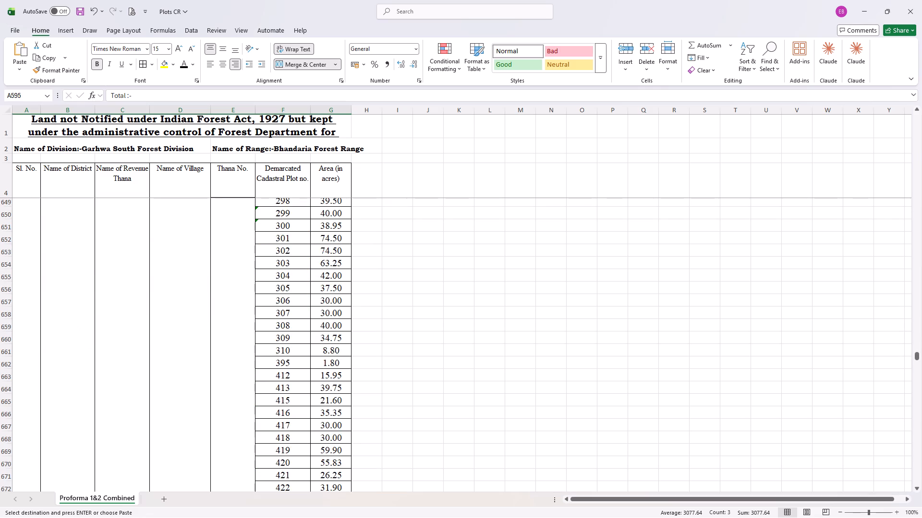
scroll(309, 348, "down", 2)
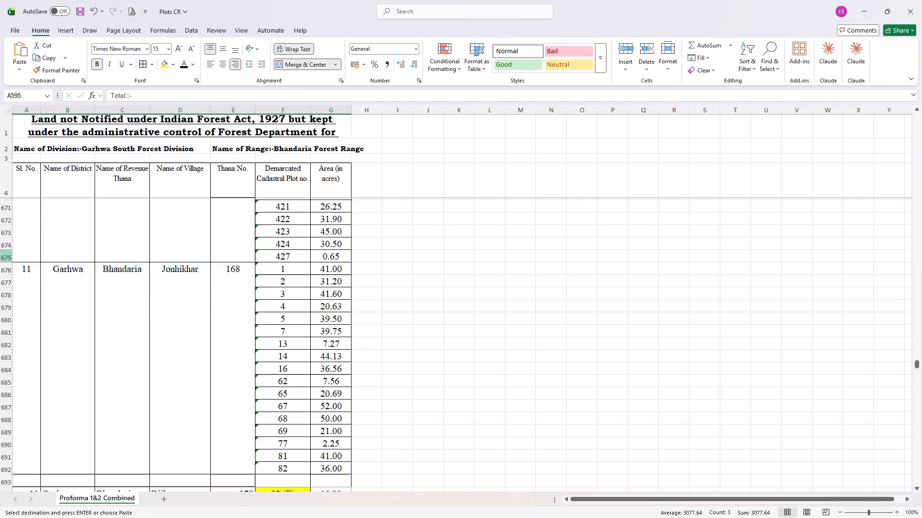
left_click(4, 267)
right_click(4, 267)
left_click(42, 362)
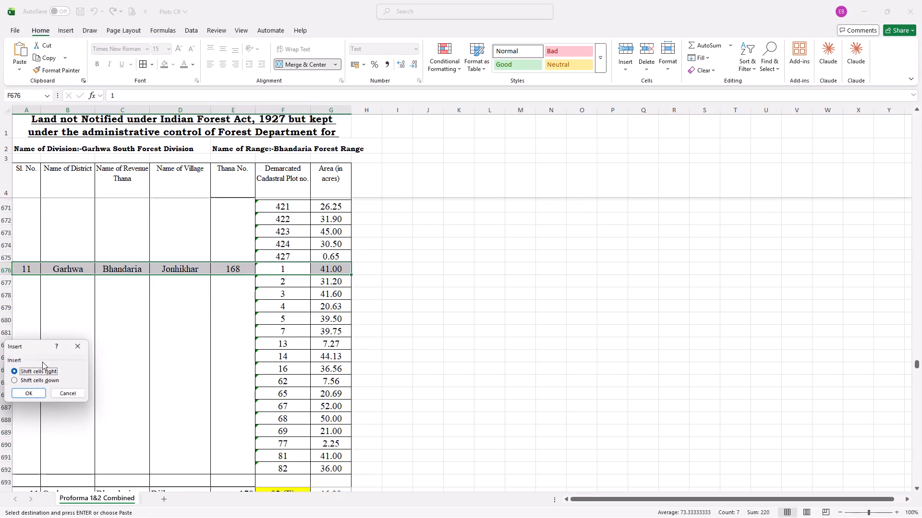
left_click(40, 378)
left_click(32, 397)
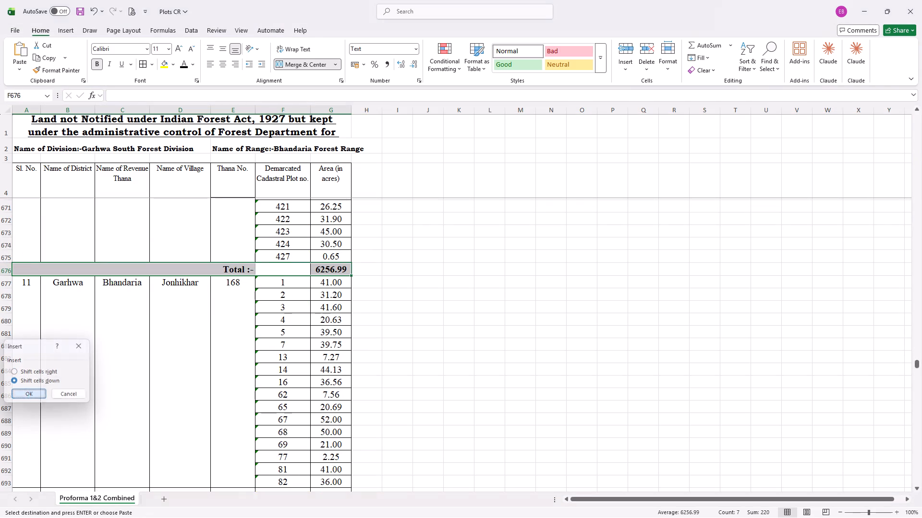
Adjust the SUM range in Tewali's total to cover only its own plot areas, G596:G675.
left_click(412, 297)
double_click(317, 270)
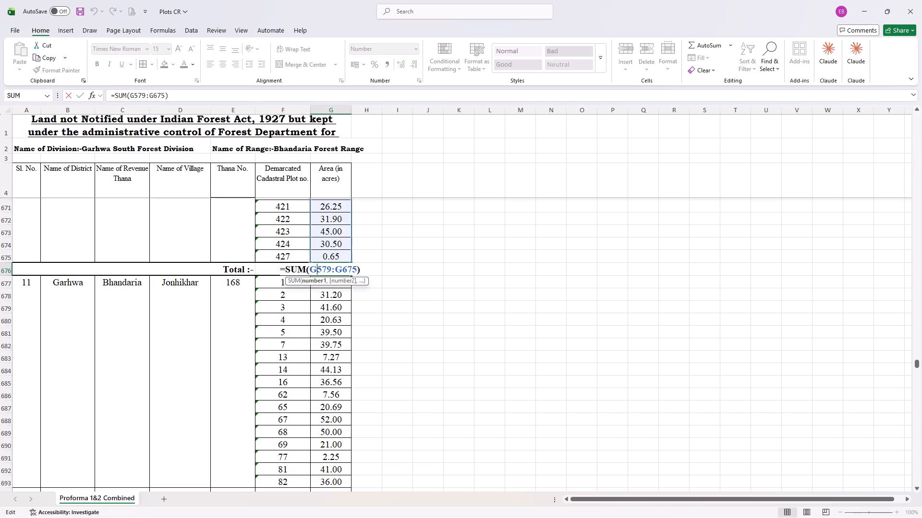
scroll(332, 280, "up", 3)
scroll(383, 257, "up", 4)
scroll(344, 260, "up", 4)
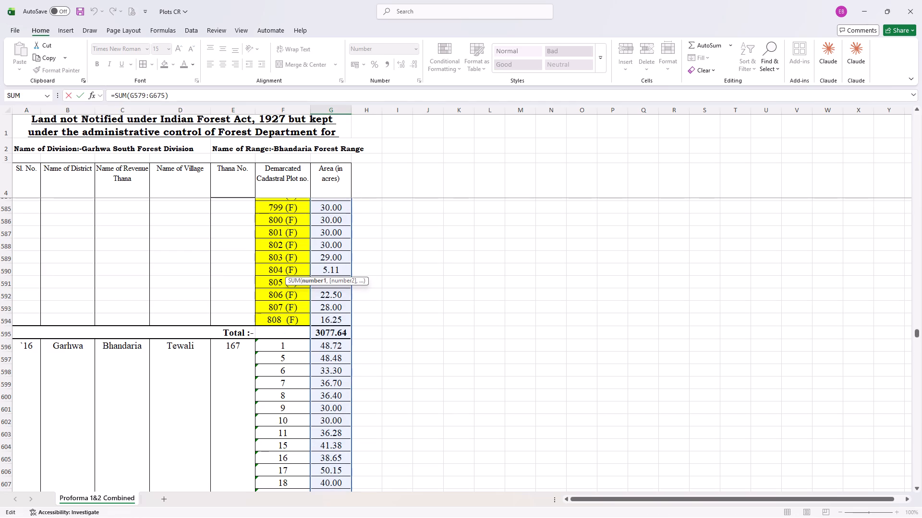
scroll(340, 293, "up", 1)
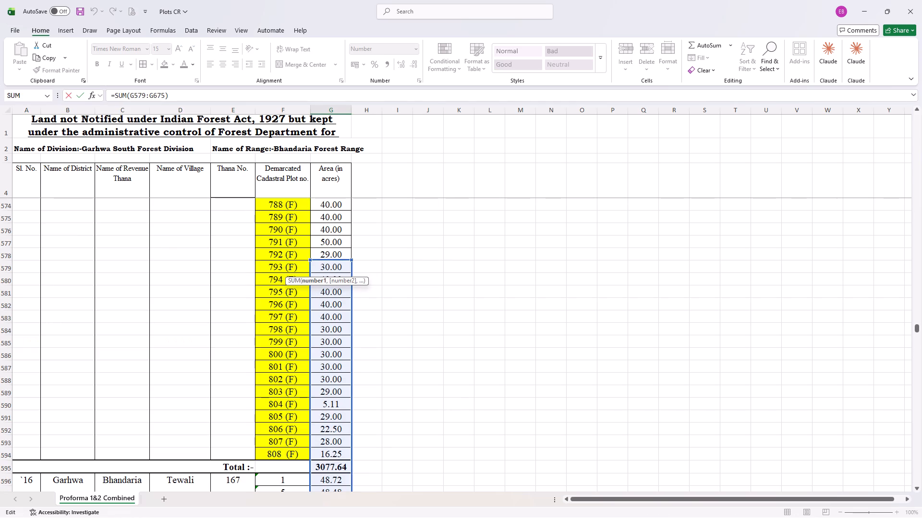
left_click_drag(352, 261, 348, 473)
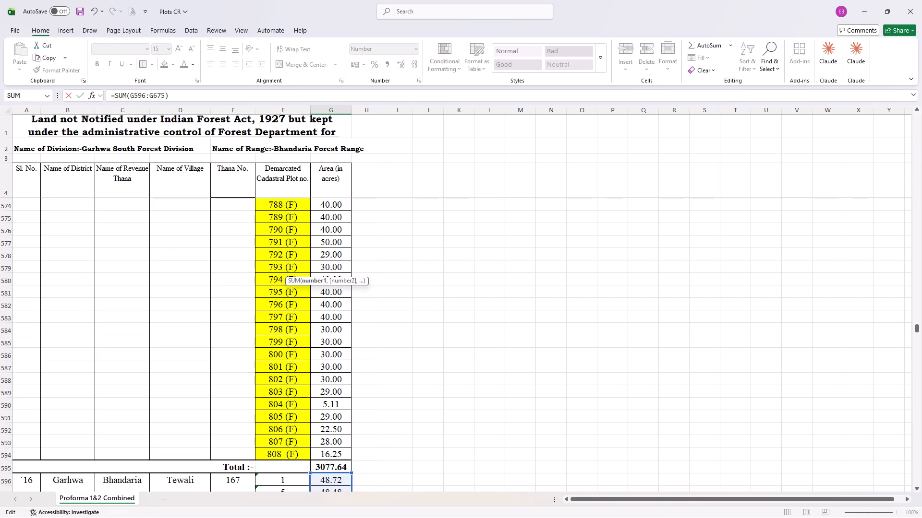
key("Return")
Review Tewali's plot numbers and areas from its first plot down to its total row.
scroll(365, 430, "up", 2)
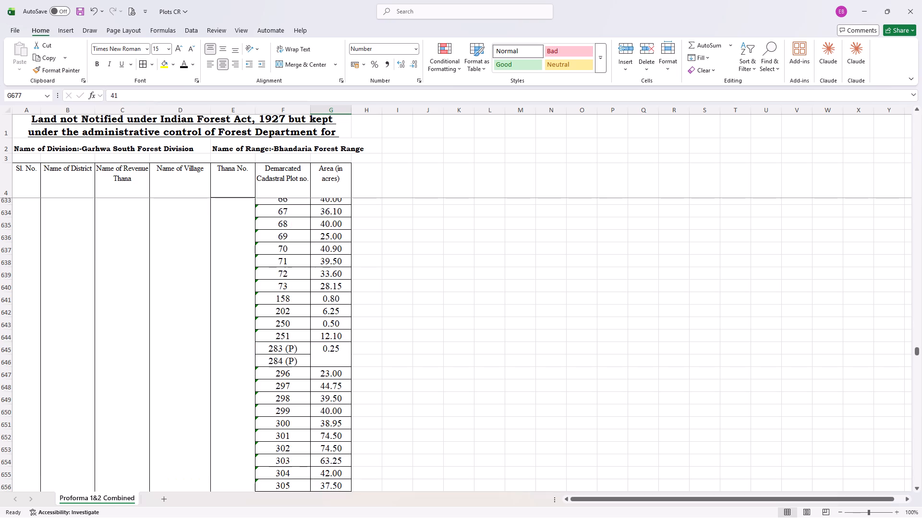
scroll(365, 430, "up", 4)
scroll(365, 430, "down", 1)
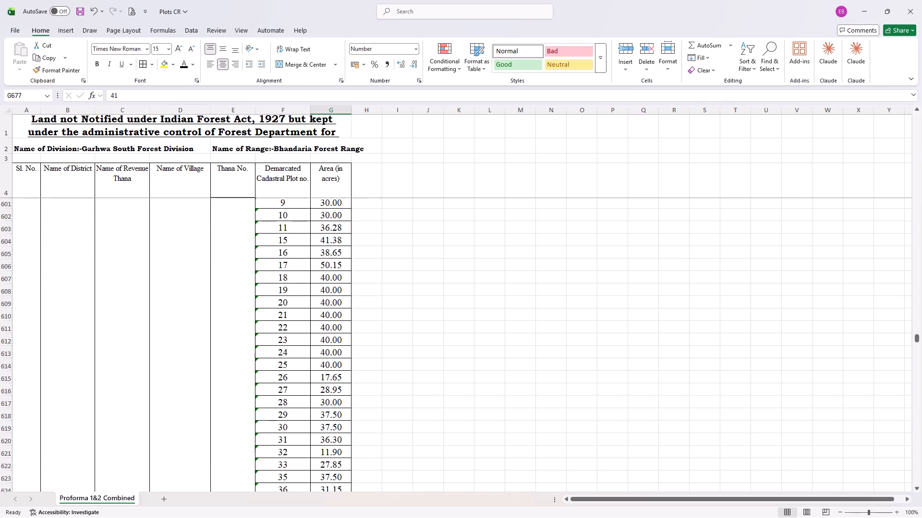
scroll(365, 430, "down", 5)
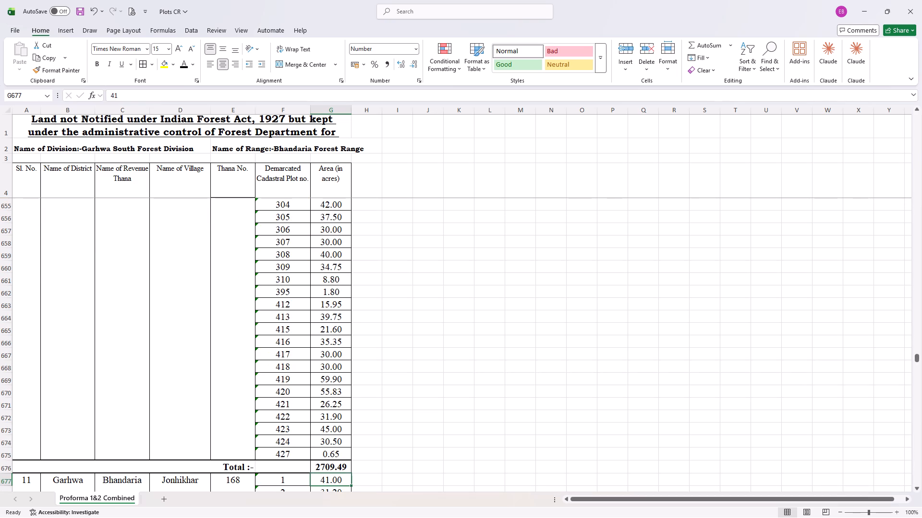
scroll(365, 430, "up", 7)
scroll(365, 430, "down", 1)
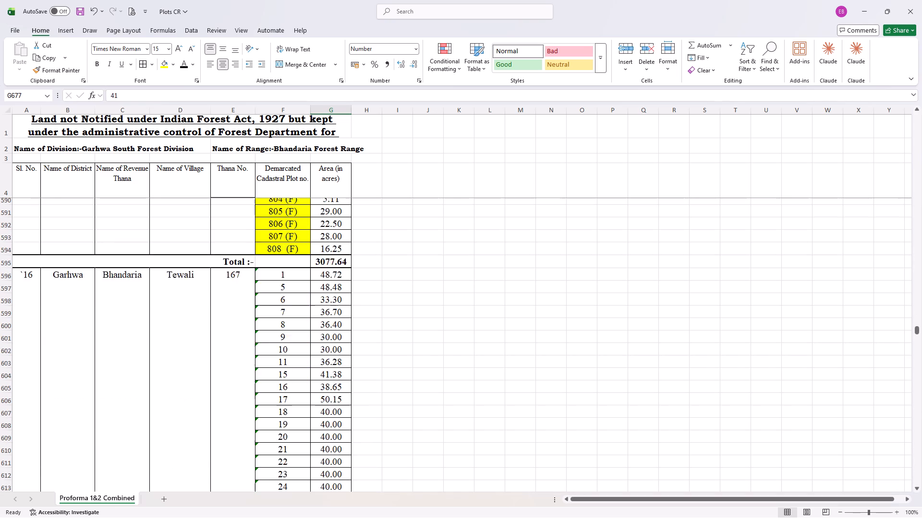
scroll(365, 430, "down", 1)
scroll(365, 430, "up", 2)
scroll(365, 430, "down", 2)
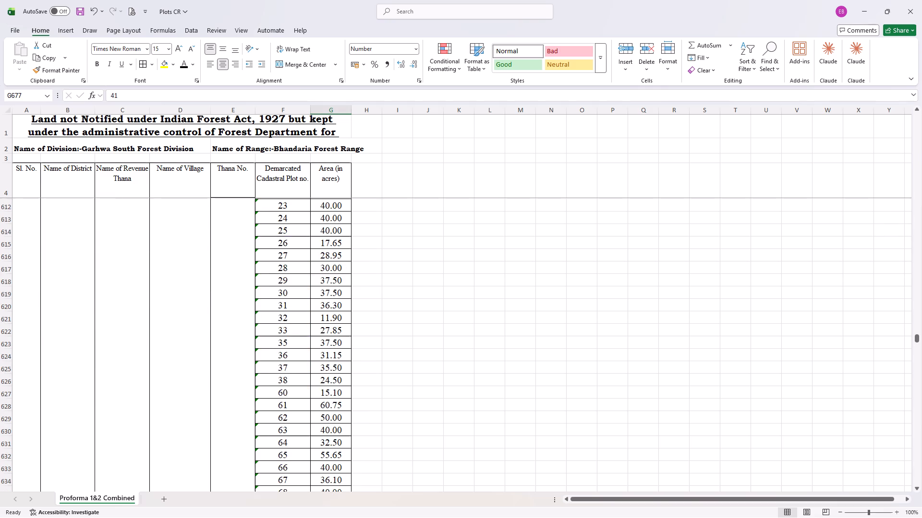
scroll(365, 430, "down", 6)
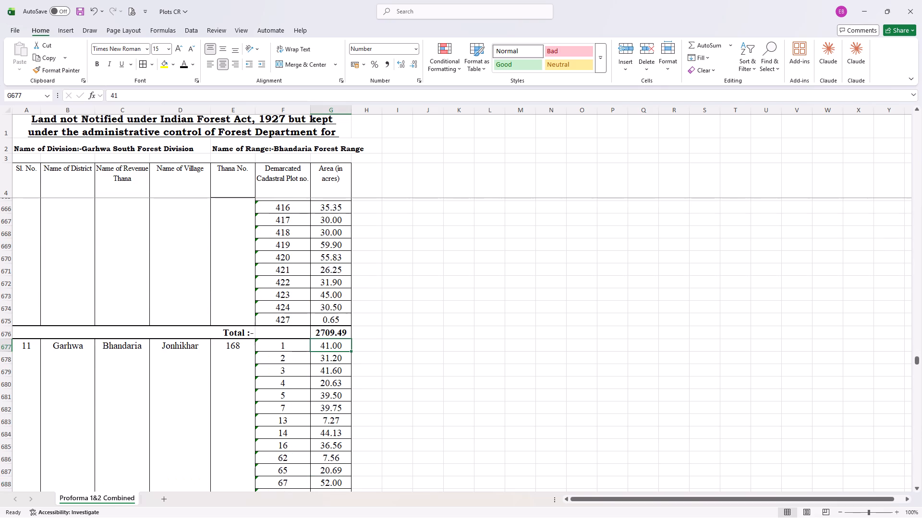
Copy Tewali's total row into the blank row below Jonhikhar's last plot, 82.
scroll(365, 430, "down", 2)
scroll(365, 430, "up", 3)
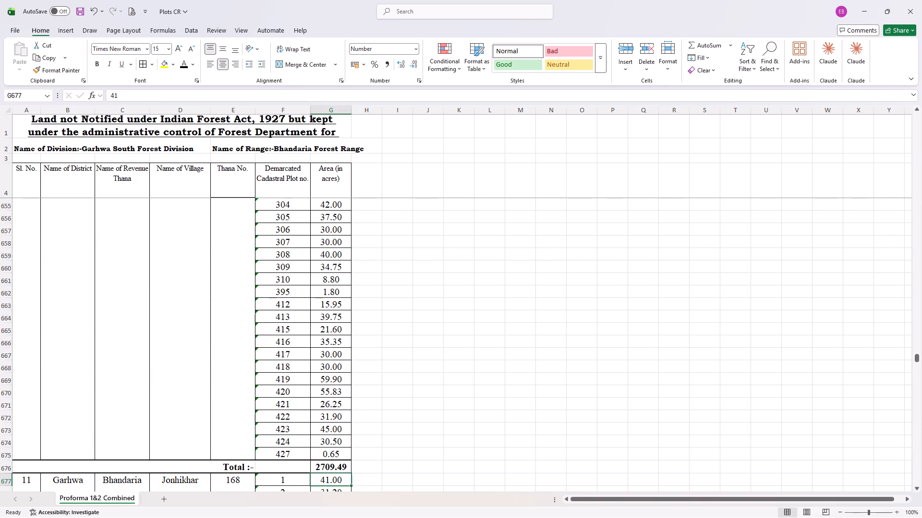
left_click_drag(94, 463, 296, 465)
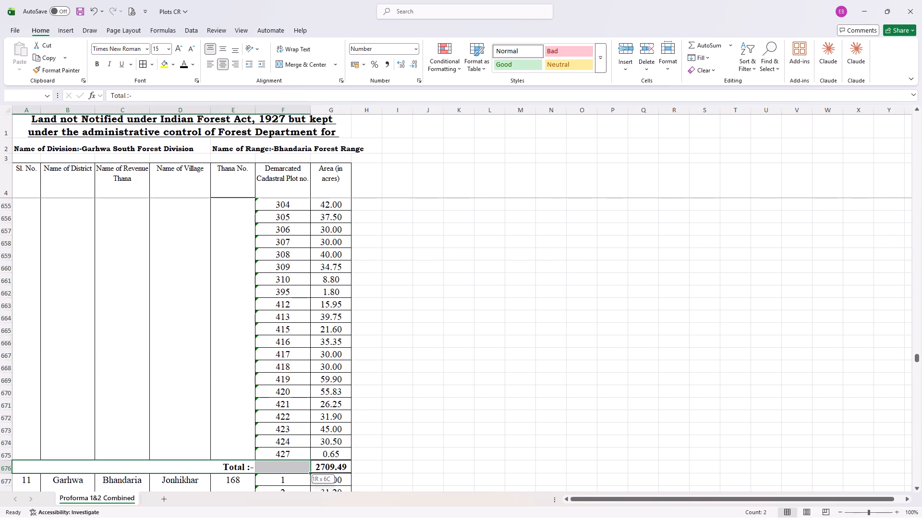
left_click_drag(296, 465, 321, 463)
key("ctrl+c")
scroll(319, 461, "down", 2)
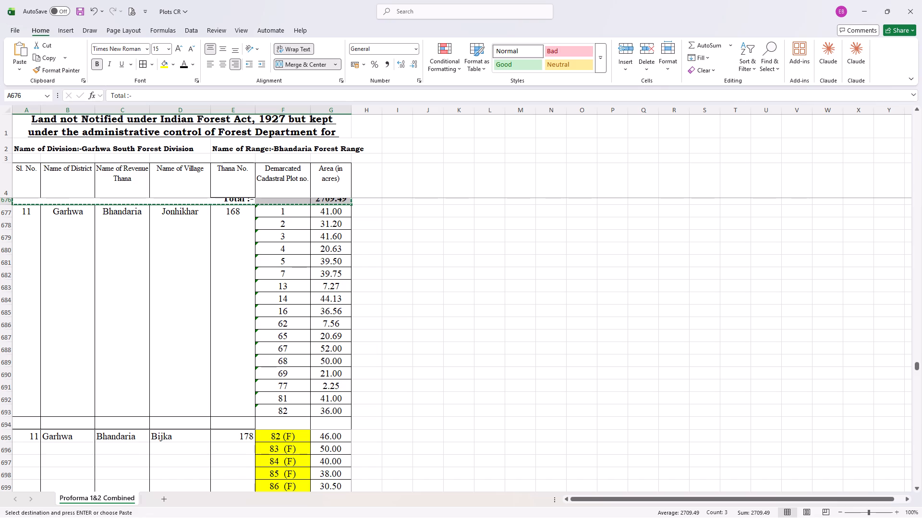
left_click(20, 422)
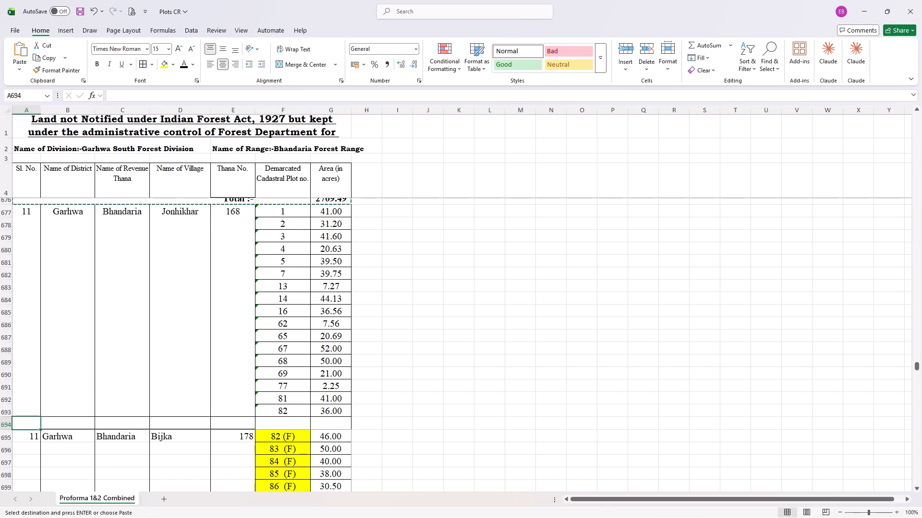
key("ctrl+v")
Adjust the SUM range in Jonhikhar's total to cover only its own plot areas, G677:G693.
double_click(334, 422)
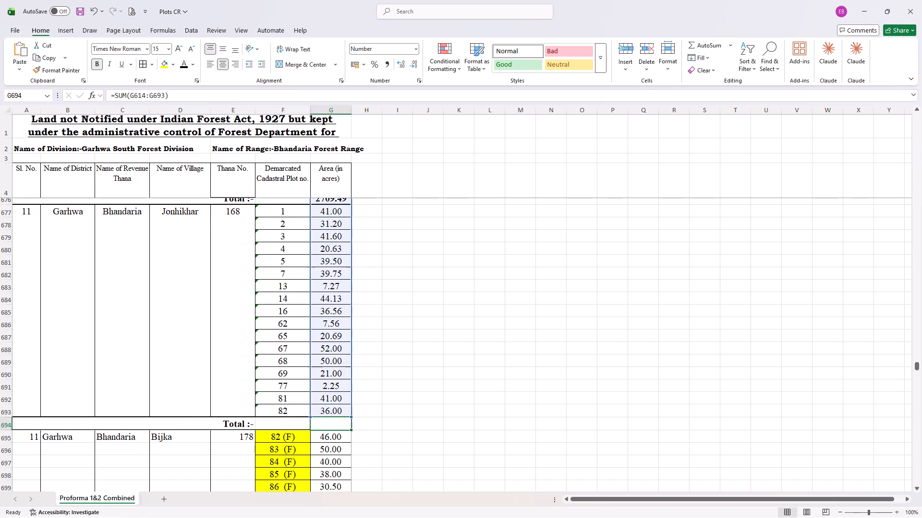
scroll(350, 405, "up", 4)
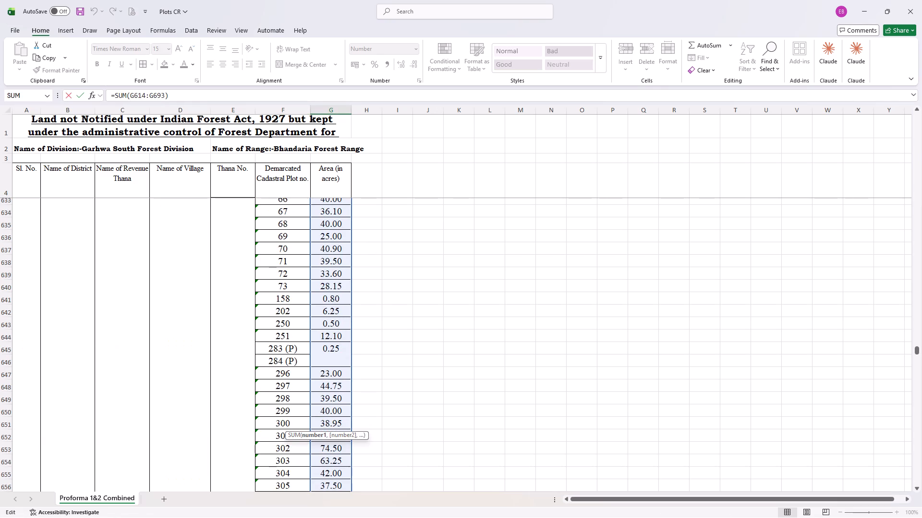
scroll(337, 389, "up", 2)
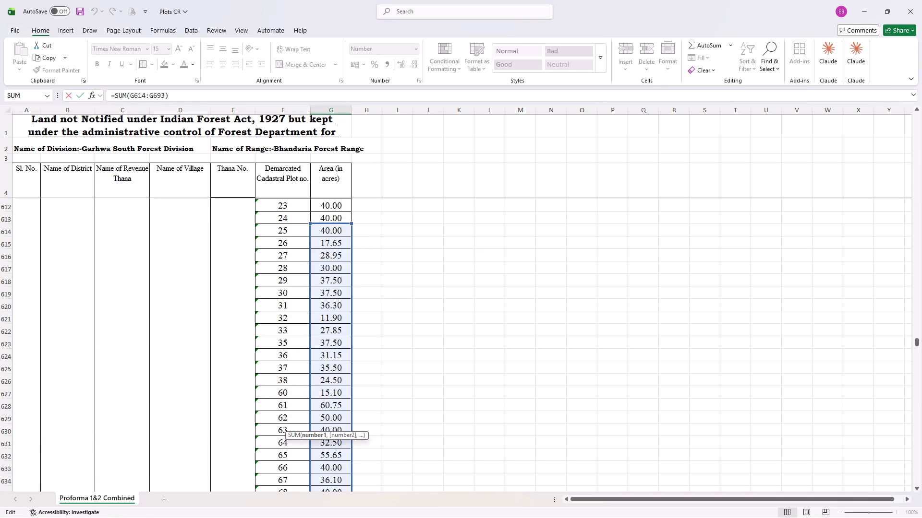
left_click_drag(352, 224, 350, 493)
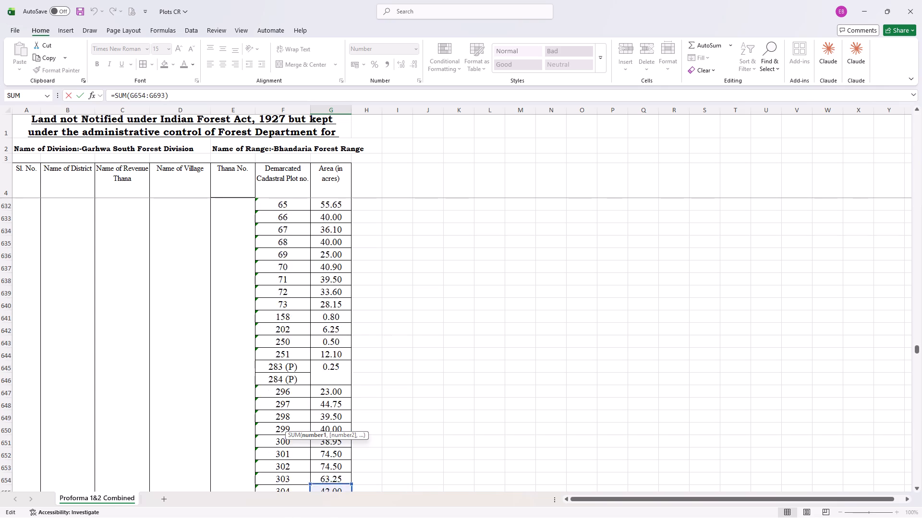
left_click_drag(350, 493, 350, 493)
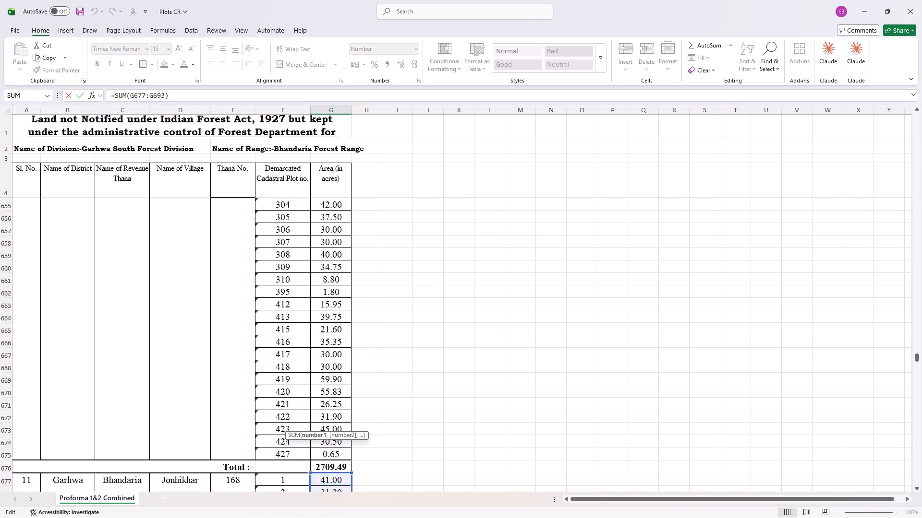
left_click_drag(350, 493, 348, 458)
scroll(383, 371, "down", 2)
key("Return")
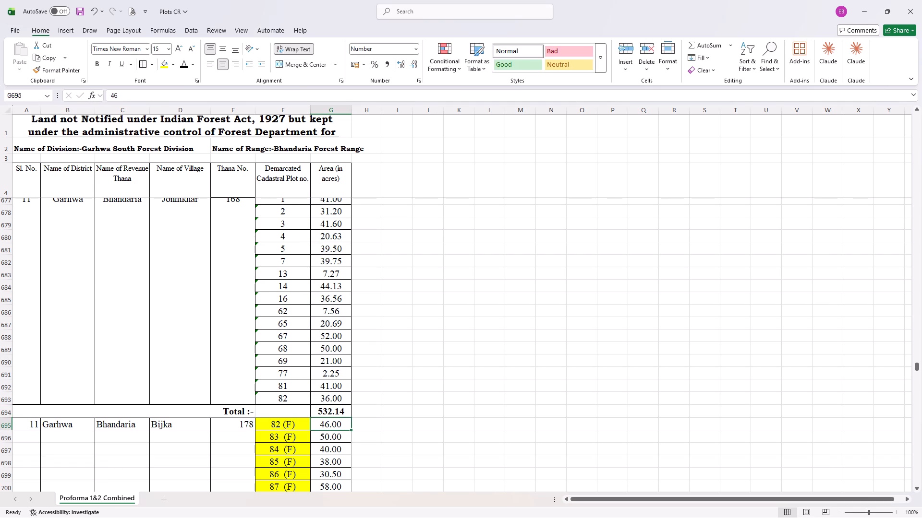
Copy Jonhikhar's total row into the blank row below Bijka's last plot, 214 (P).
scroll(383, 371, "down", 1)
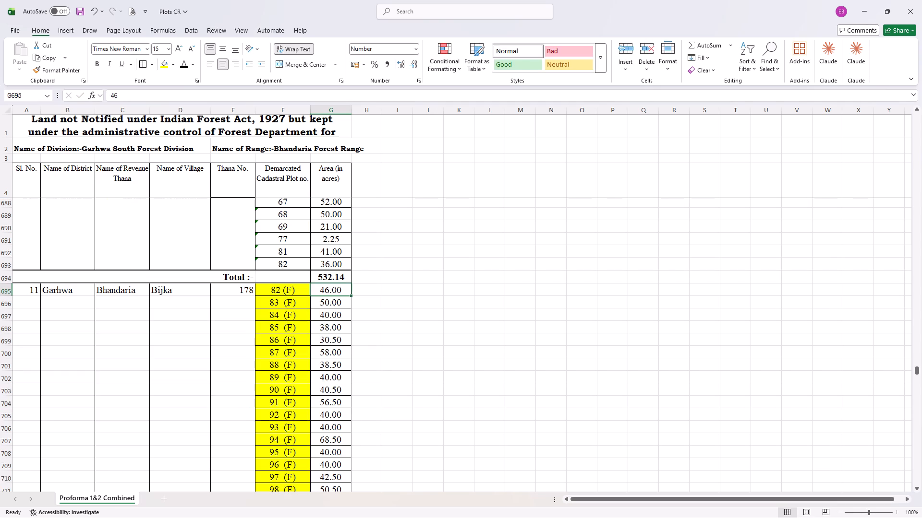
left_click_drag(32, 278, 323, 277)
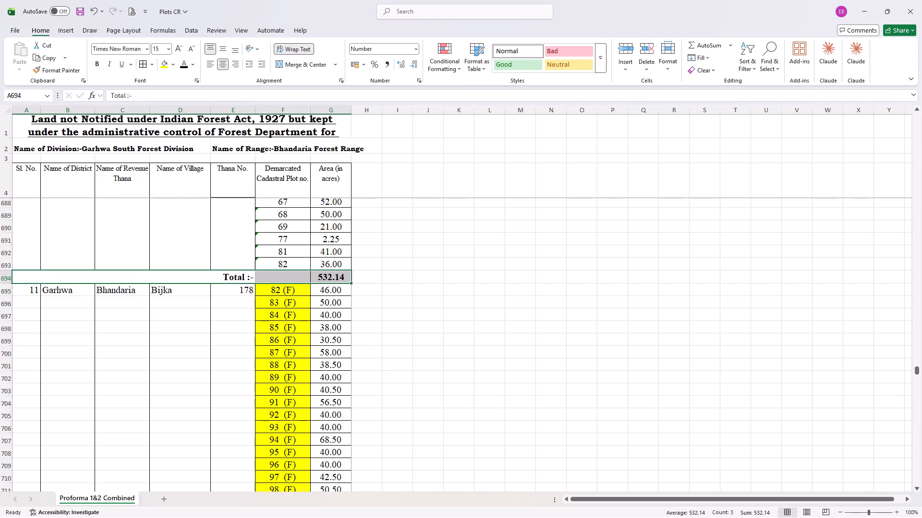
key("ctrl+c")
scroll(314, 302, "down", 7)
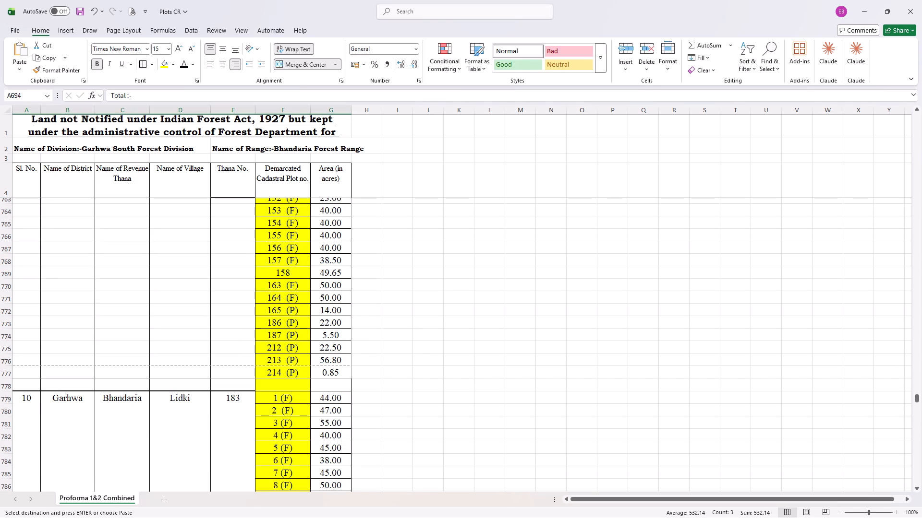
left_click(28, 385)
key("ctrl+v")
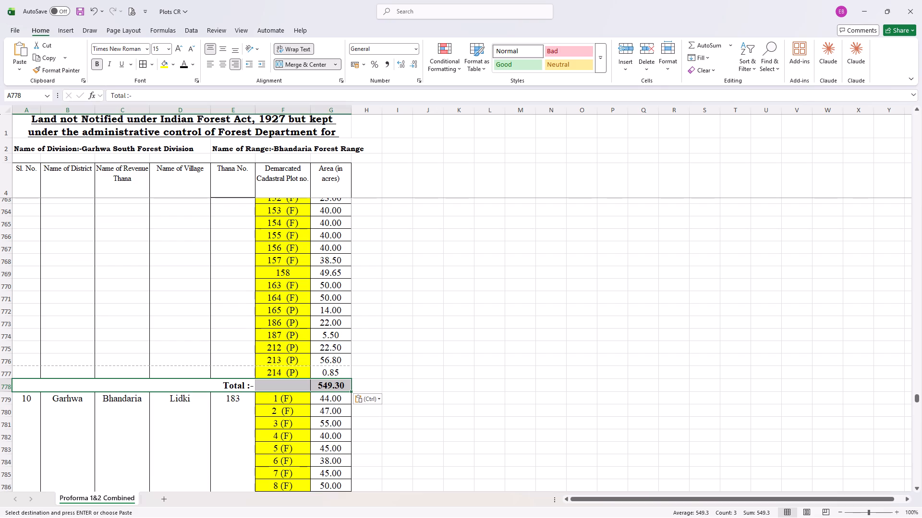
Extend the SUM range in Bijka's total to cover all of its plot areas, G695:G777.
double_click(341, 382)
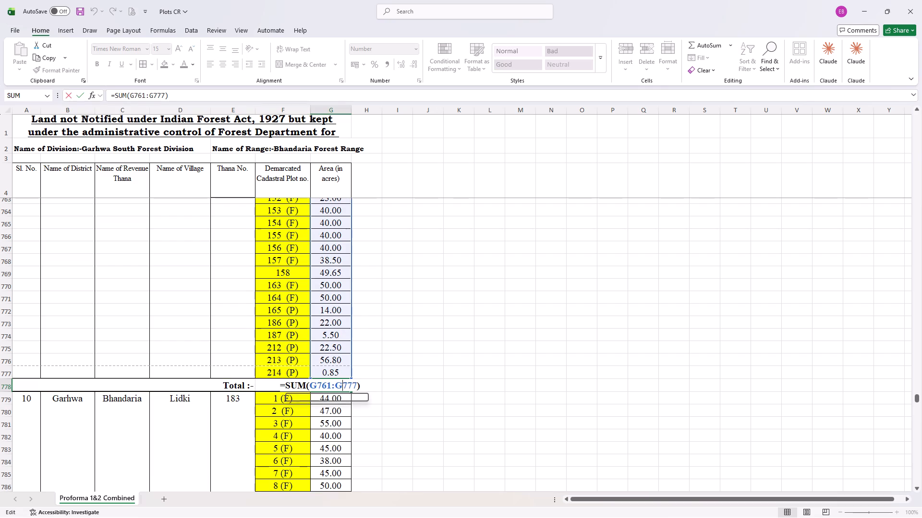
scroll(340, 383, "up", 2)
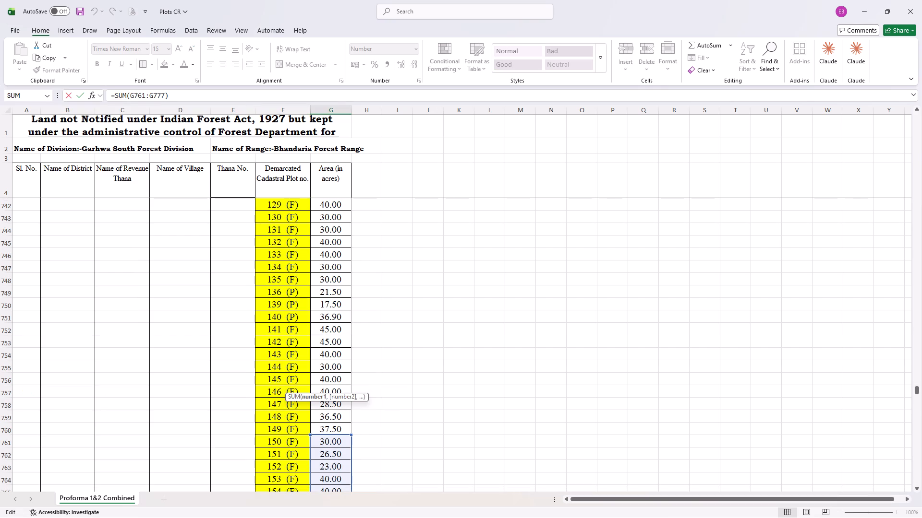
left_click_drag(350, 435, 332, 267)
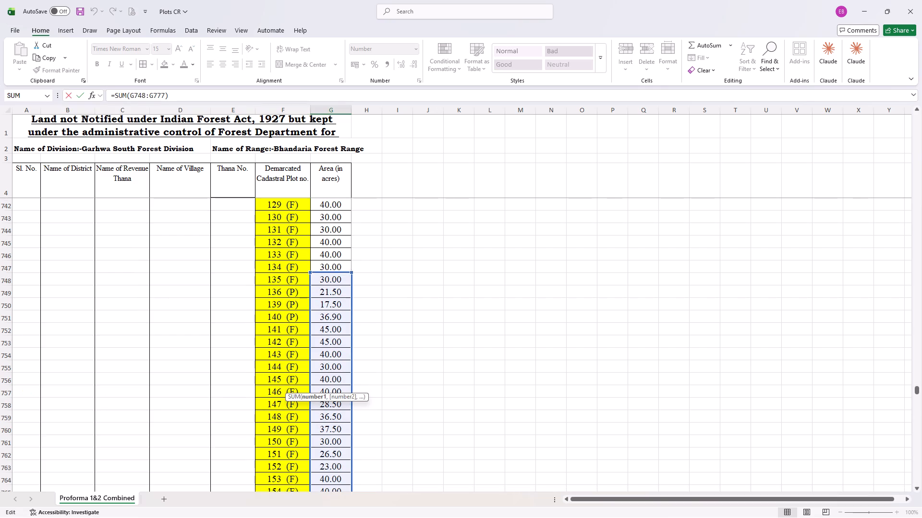
left_click_drag(332, 267, 360, 176)
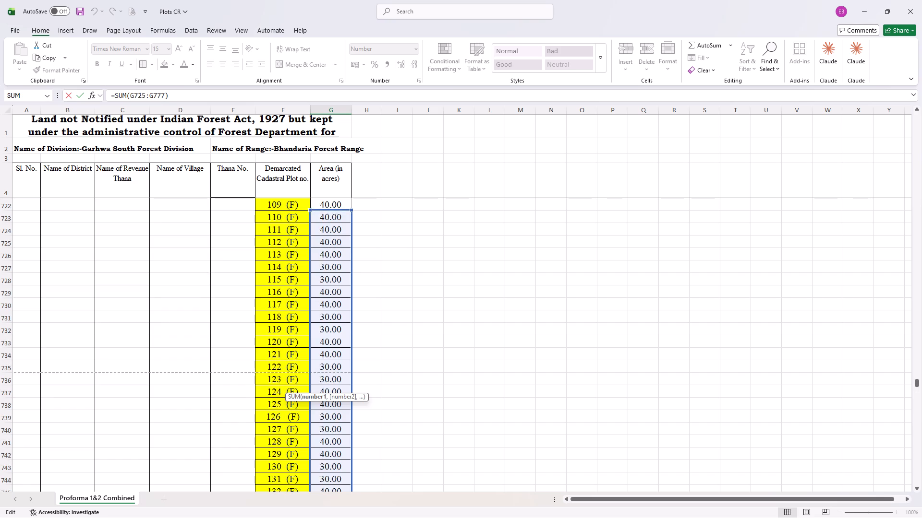
left_click_drag(360, 176, 315, 411)
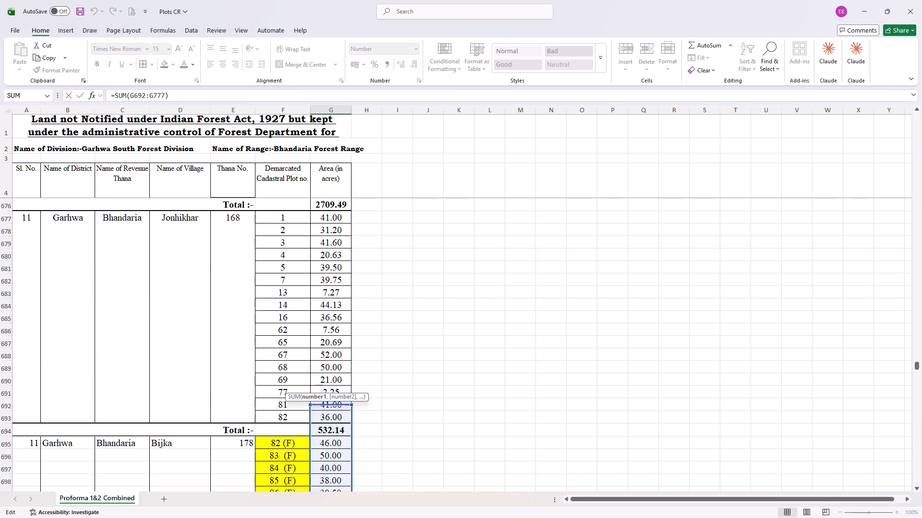
left_click_drag(315, 411, 313, 438)
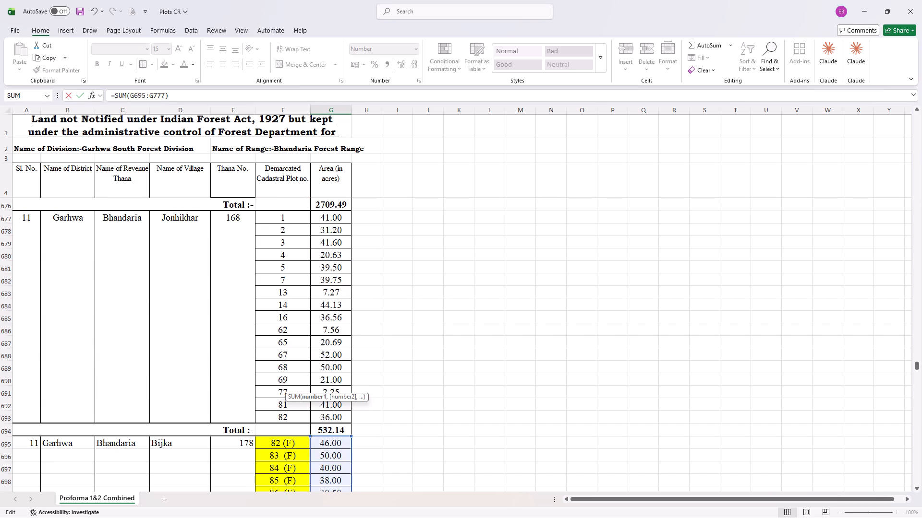
key("Return")
Review the plot list from Bijka to the end of Lidki, and back up through Jonhikhar to Tewali's first plot.
scroll(329, 433, "up", 6)
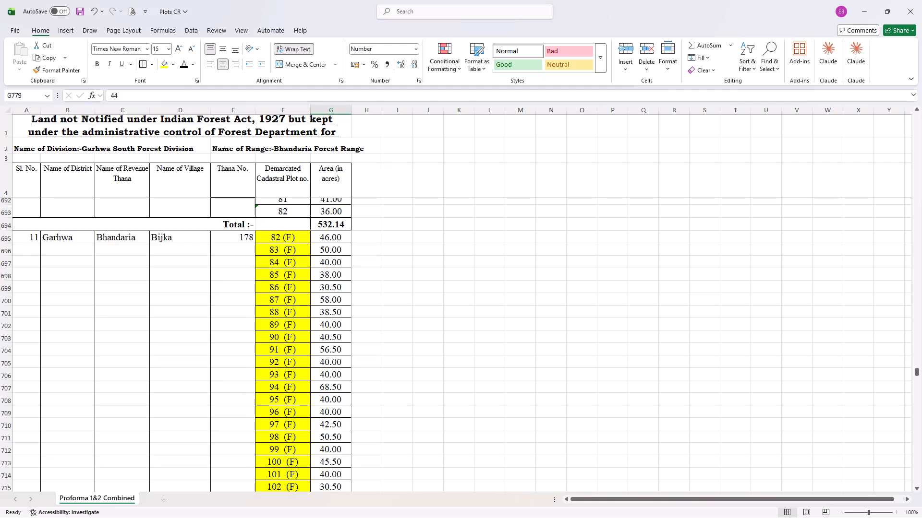
scroll(333, 397, "down", 1)
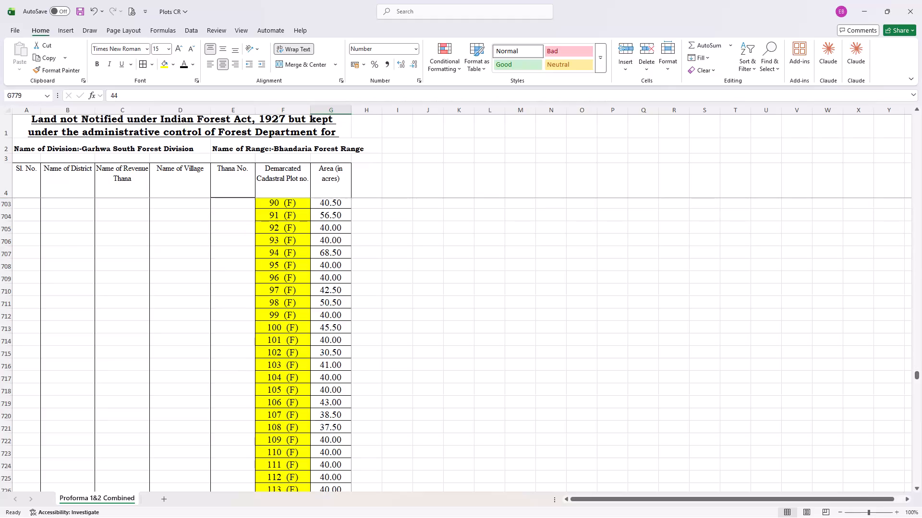
scroll(335, 402, "down", 7)
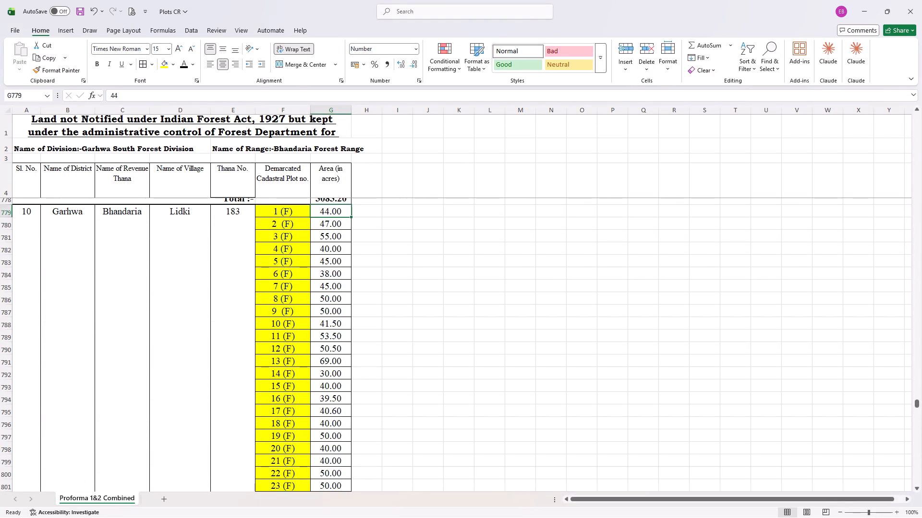
scroll(335, 404, "down", 10)
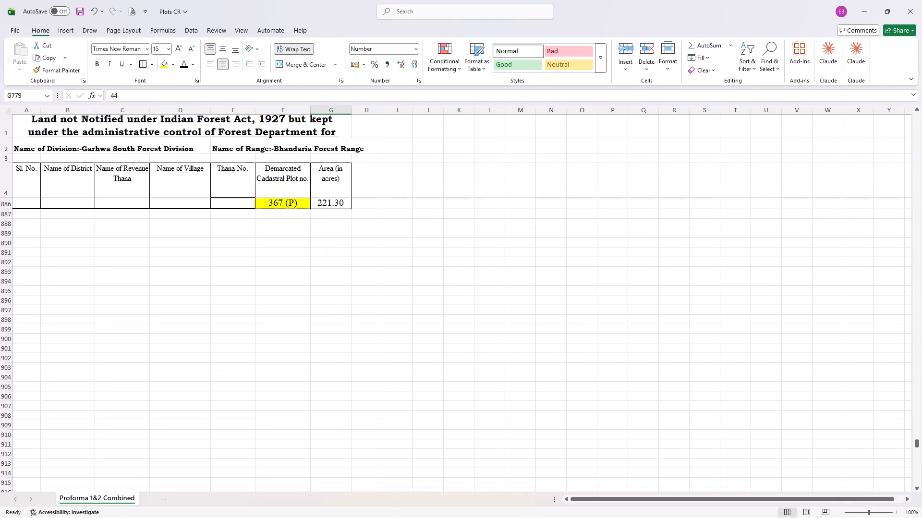
scroll(335, 404, "up", 18)
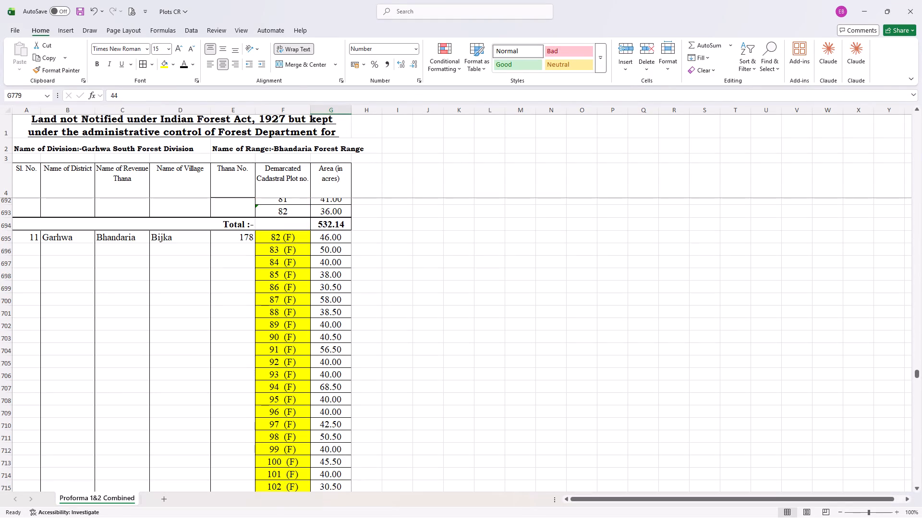
scroll(335, 404, "up", 2)
scroll(335, 404, "down", 2)
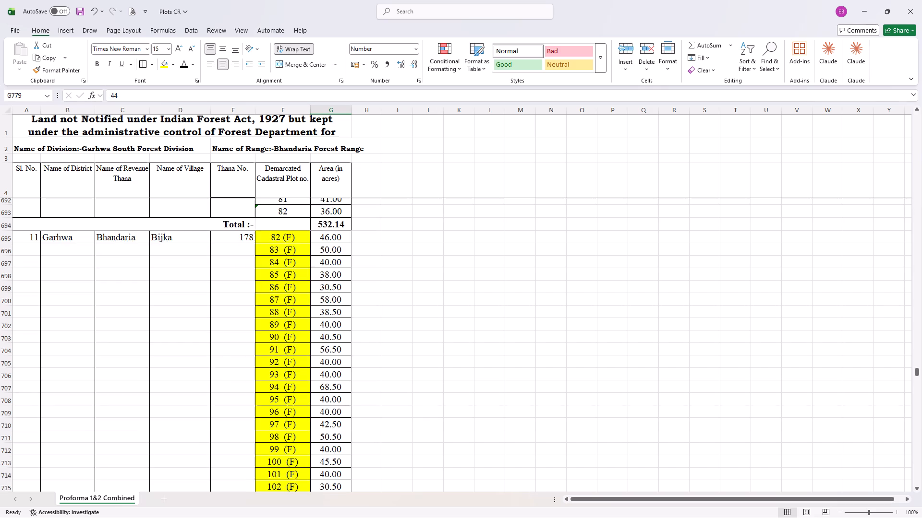
scroll(335, 404, "up", 3)
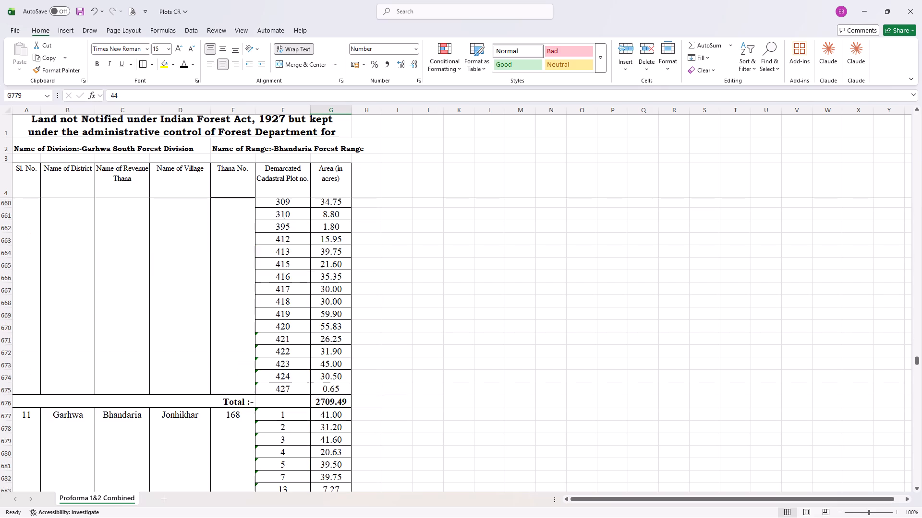
scroll(332, 387, "up", 6)
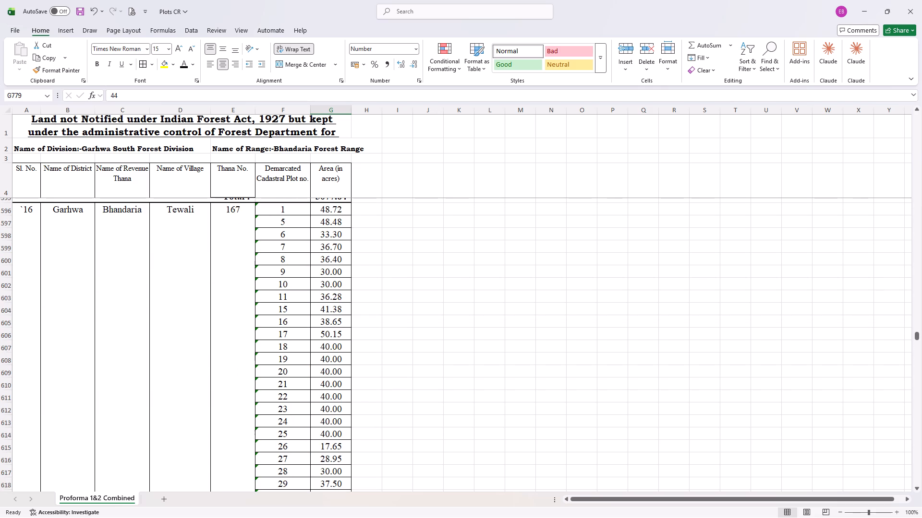
Set the print area to the Tewali and Jonhikhar rows, A596:G693, from Tewali's first plot to Jonhikhar's plot 82.
left_click_drag(20, 302, 323, 325)
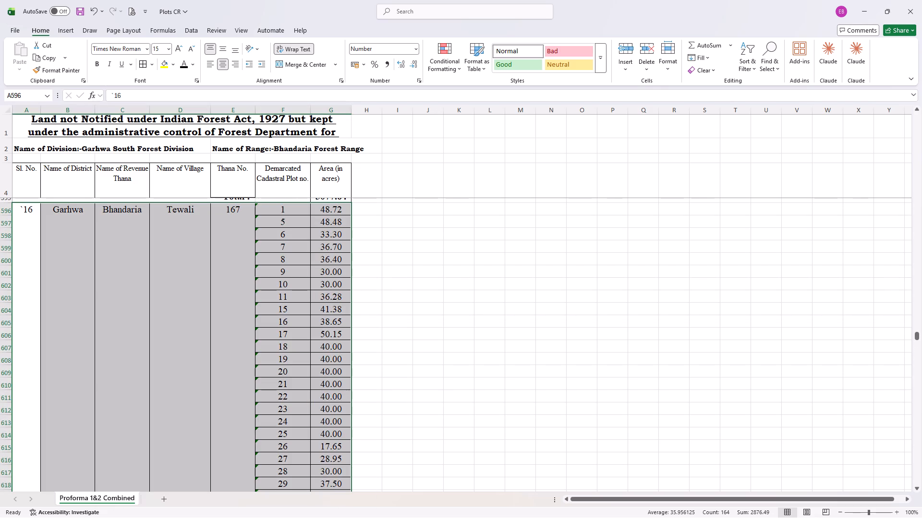
scroll(311, 325, "down", 8)
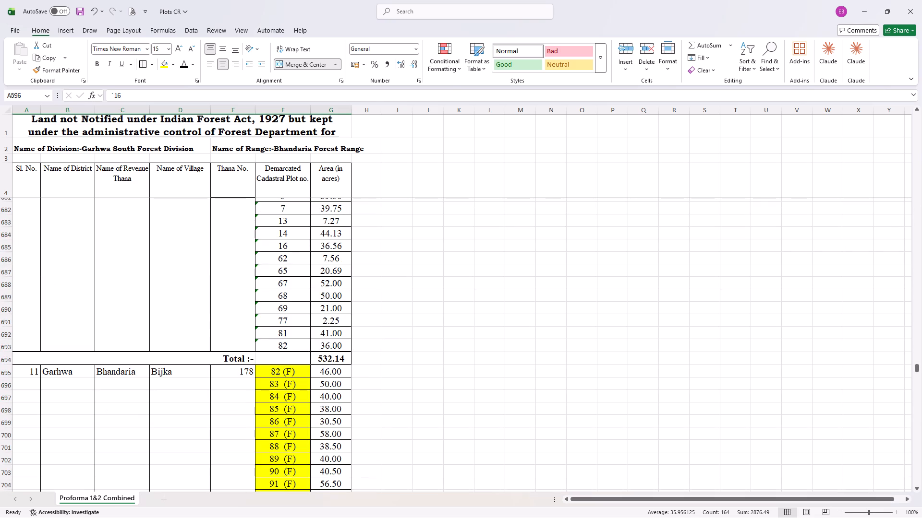
key("ctrl+shift+Down")
key("ctrl+shift+Down")
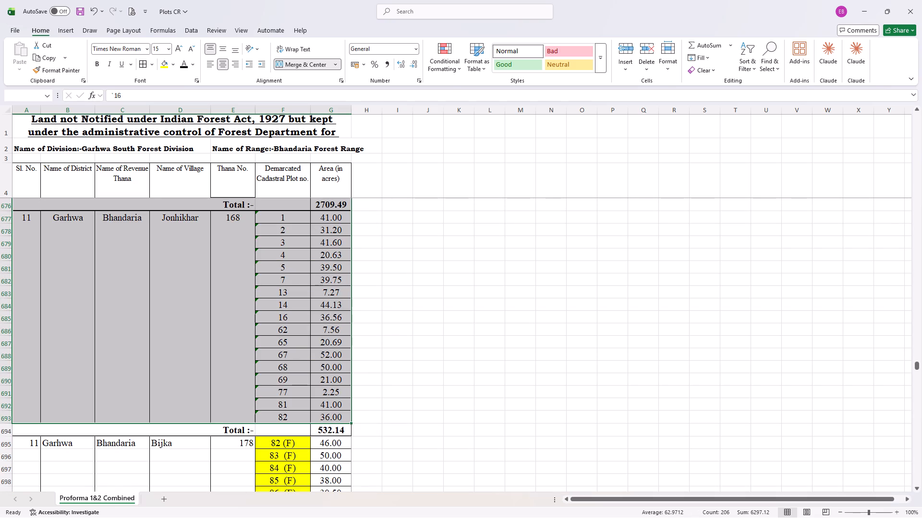
scroll(311, 322, "up", 9)
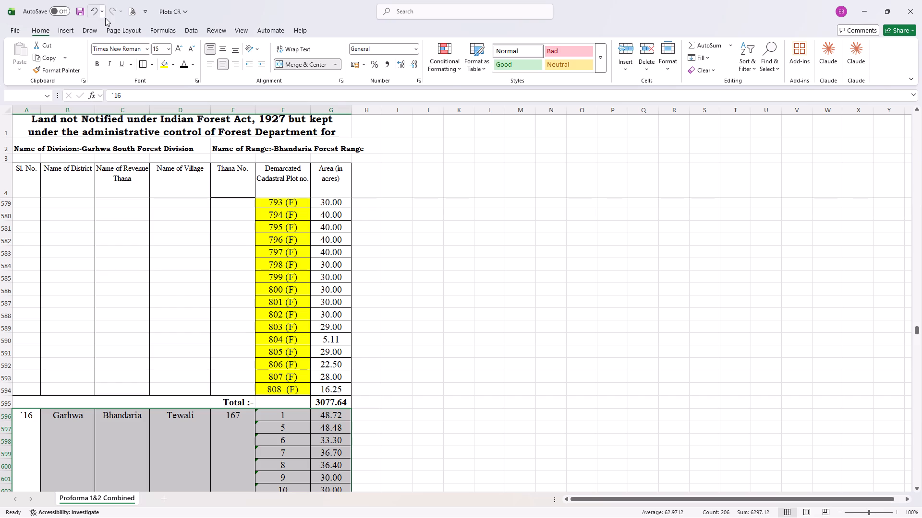
left_click(118, 29)
left_click(160, 64)
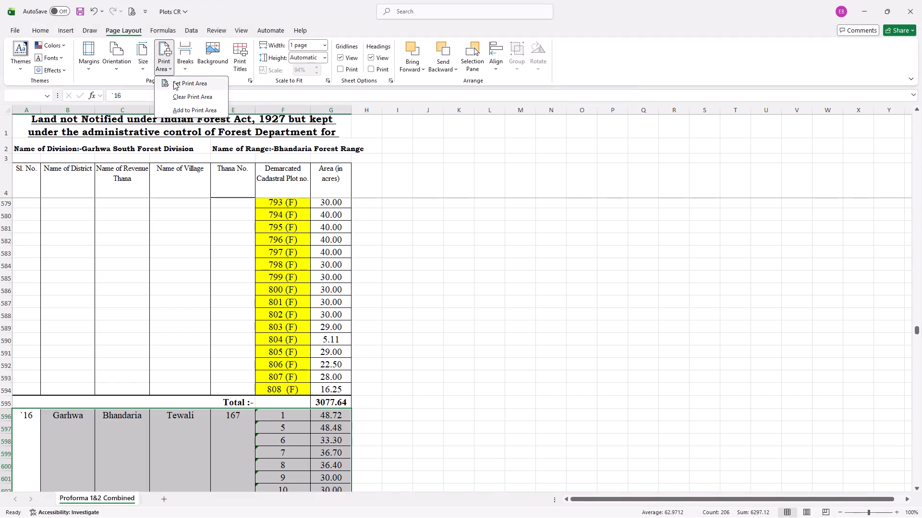
left_click(173, 82)
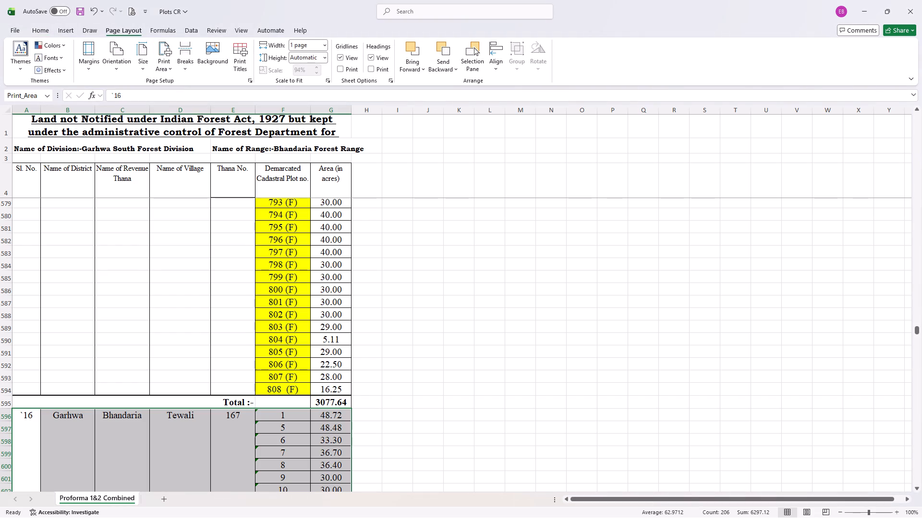
Open the print preview of the Tewali and Jonhikhar print area and examine its last page.
key("ctrl+p")
scroll(657, 219, "down", 2)
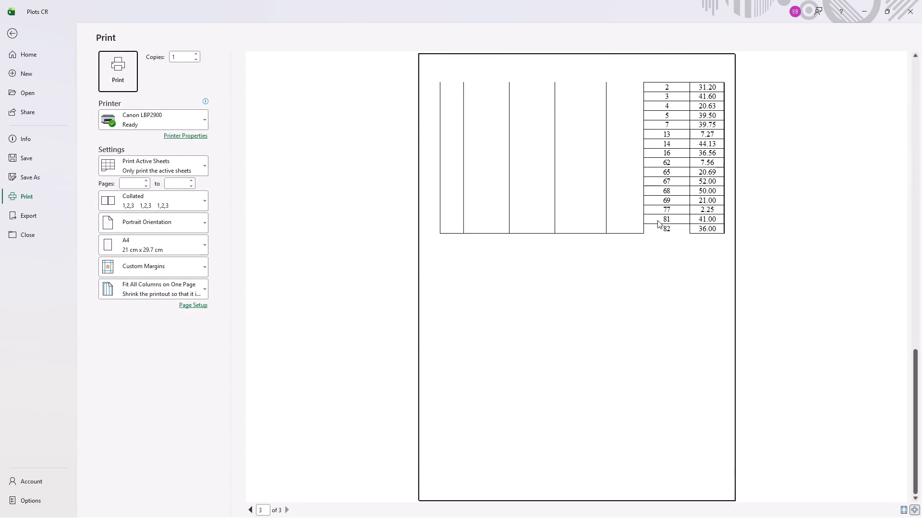
Check the previewed pages of the Tewali and Jonhikhar plots and print one copy on the Canon LBP2900.
scroll(655, 224, "up", 2)
scroll(605, 224, "down", 1)
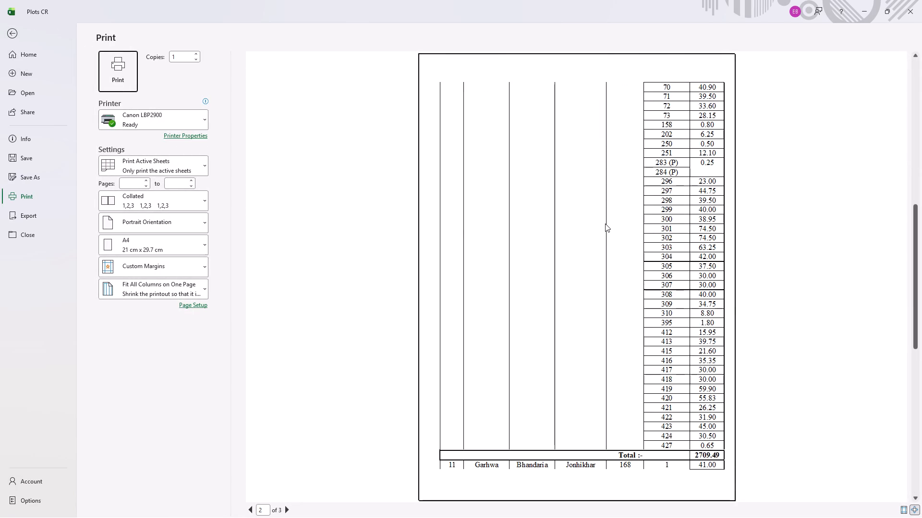
scroll(605, 224, "down", 2)
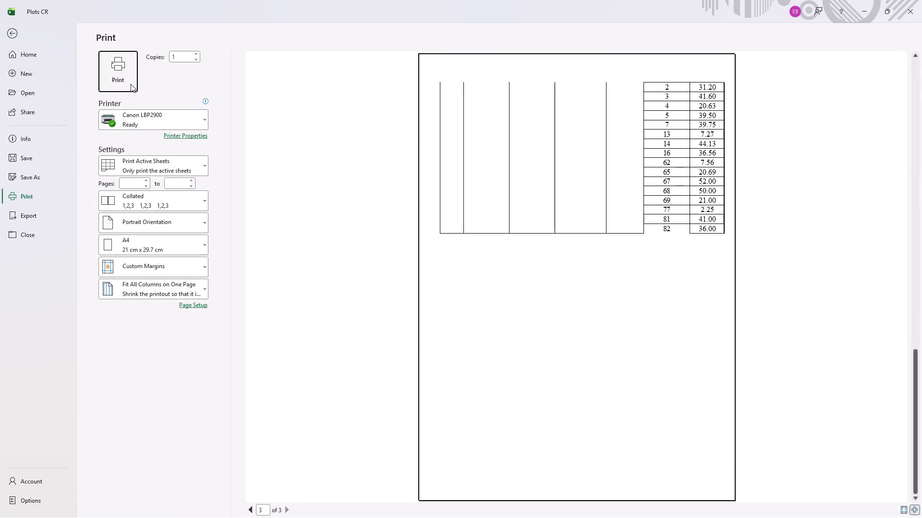
left_click(131, 83)
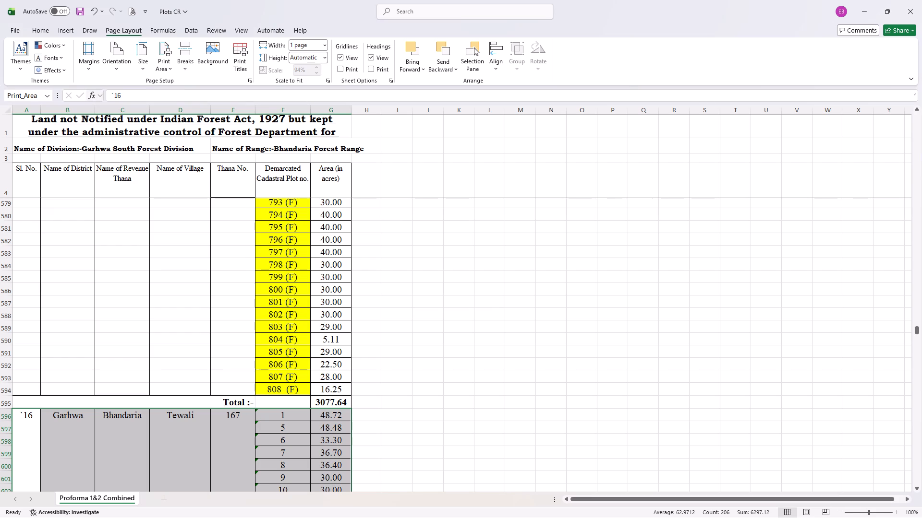
Review the plot list from Tewali's first plots through Jonhikhar and Bijka into Lidki's plots.
scroll(100, 379, "down", 2)
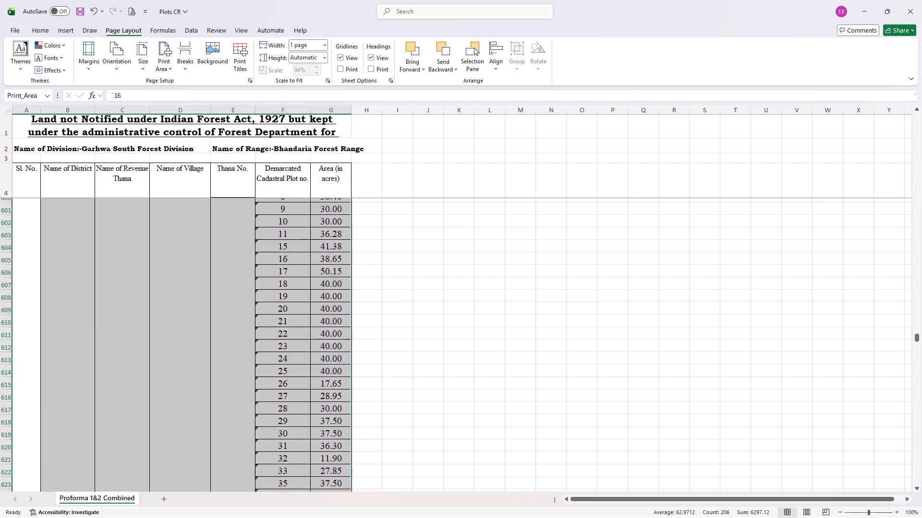
scroll(102, 380, "down", 11)
scroll(102, 381, "up", 4)
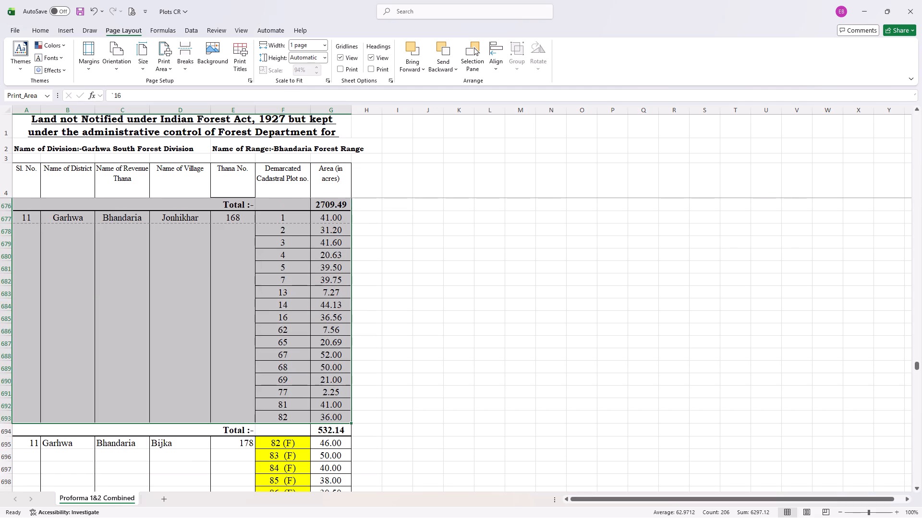
scroll(102, 381, "down", 11)
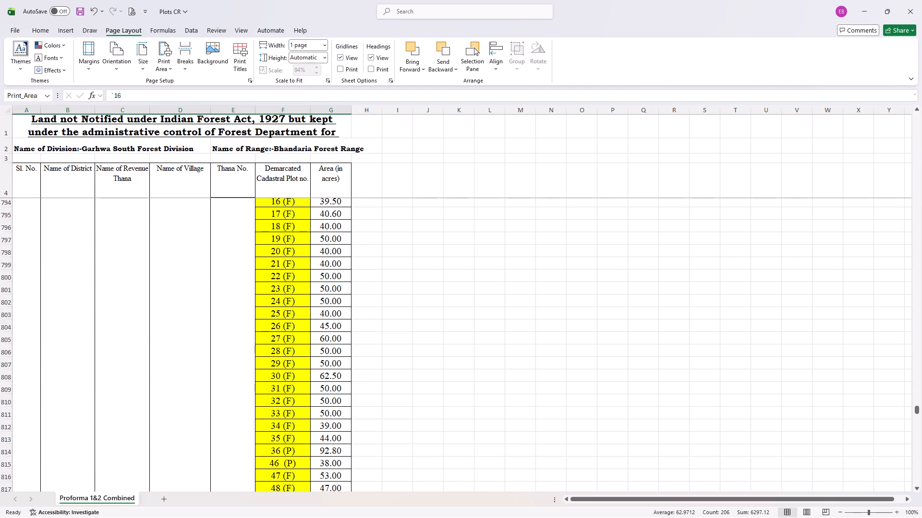
scroll(102, 381, "up", 3)
scroll(107, 397, "down", 5)
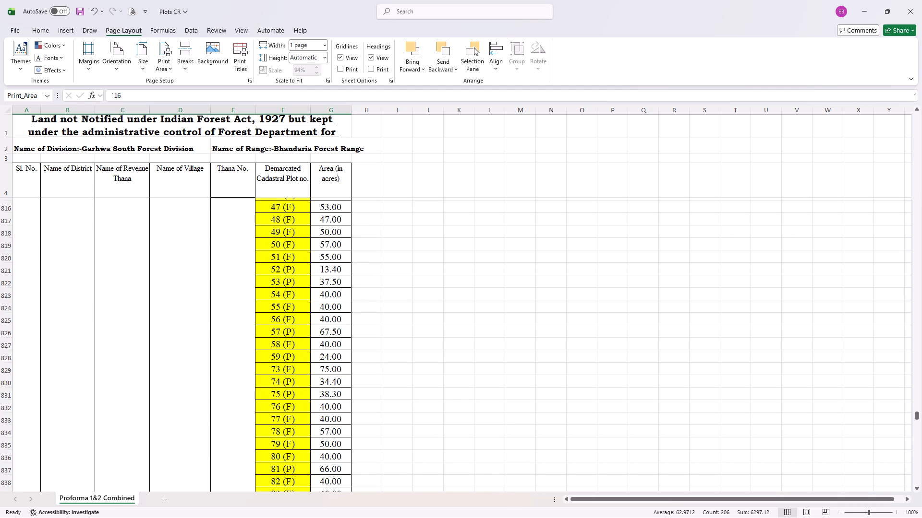
scroll(107, 397, "down", 8)
scroll(107, 397, "up", 9)
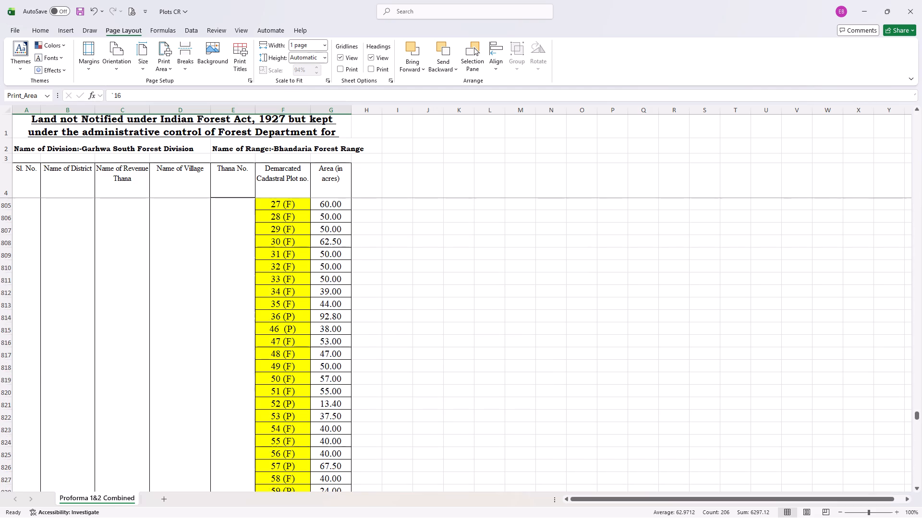
Copy Bijka's total row, A778:G778, into row 887 directly below Lidki's last plot, 367 (P).
scroll(107, 397, "up", 4)
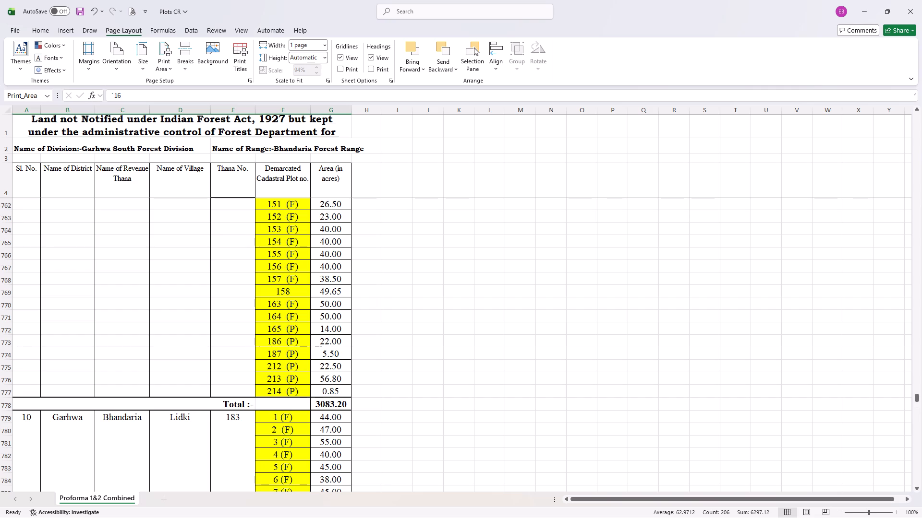
left_click_drag(27, 407, 262, 417)
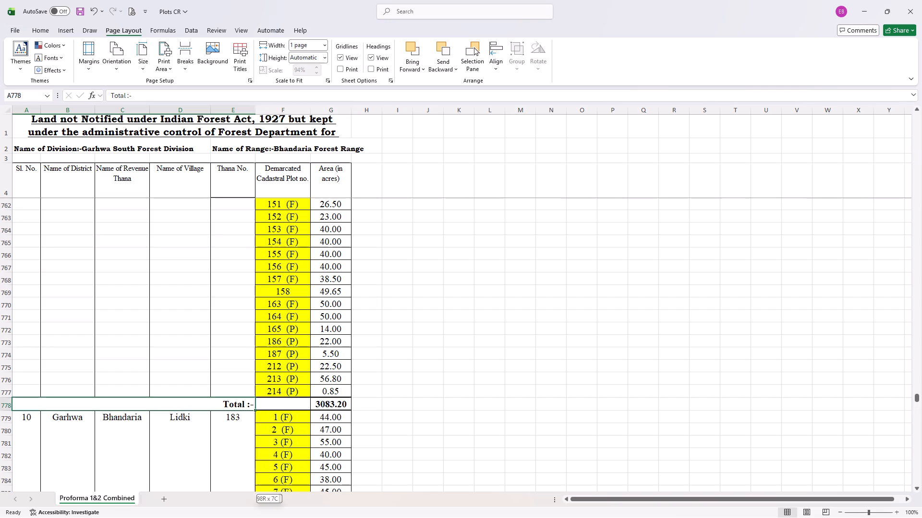
left_click_drag(262, 417, 351, 404)
key("ctrl+c")
scroll(352, 412, "down", 4)
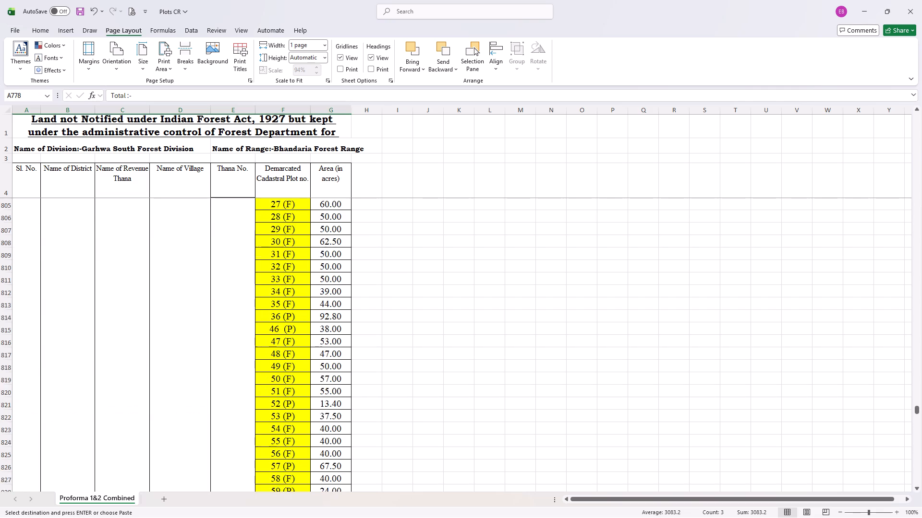
scroll(352, 415, "down", 6)
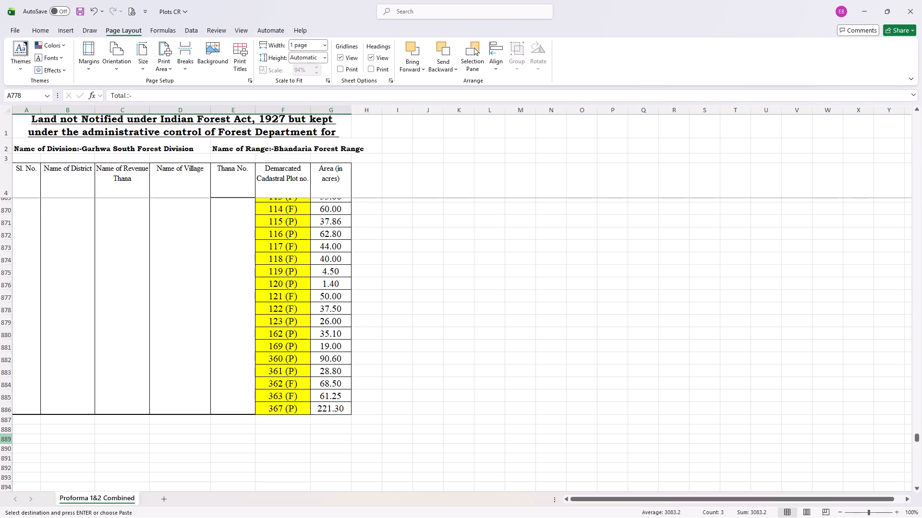
left_click(28, 418)
key("ctrl+v")
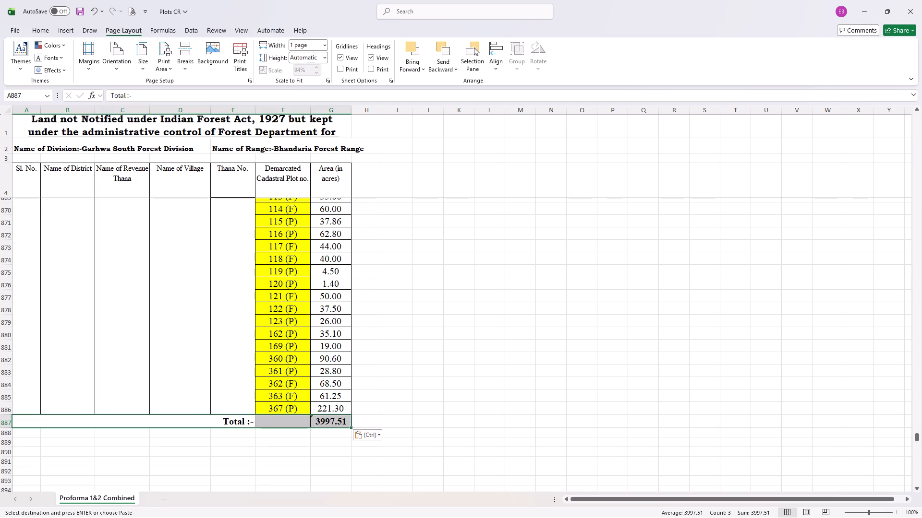
Extend the SUM range in Lidki's total to cover all of its plot areas, G779:G886.
double_click(327, 422)
scroll(327, 422, "up", 10)
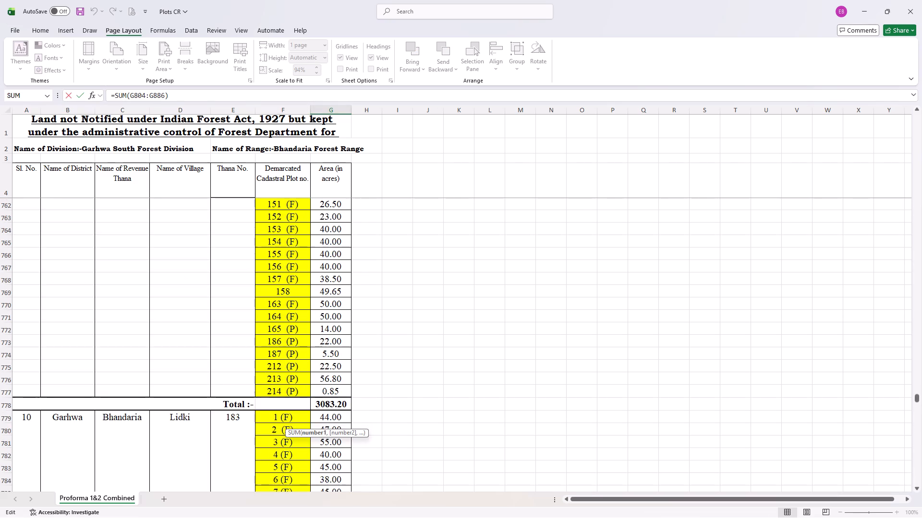
scroll(326, 422, "down", 2)
left_click_drag(350, 452, 347, 275)
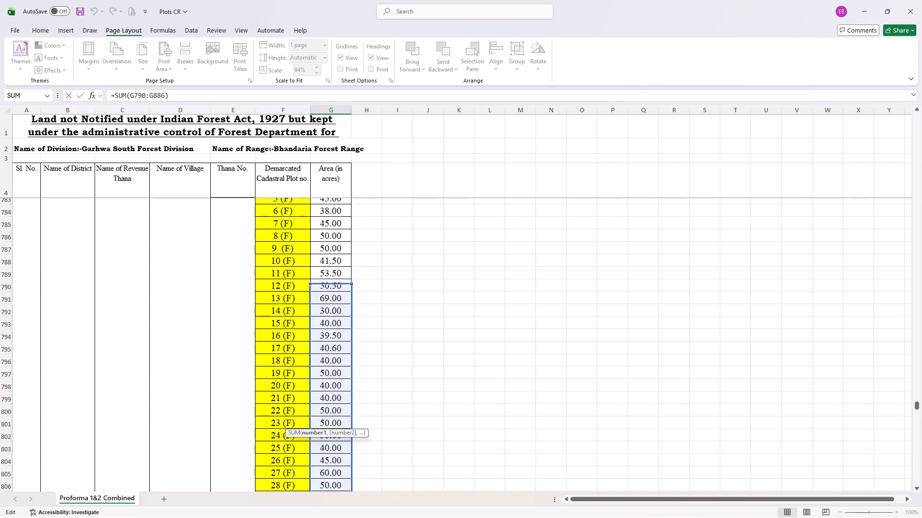
left_click_drag(347, 275, 340, 291)
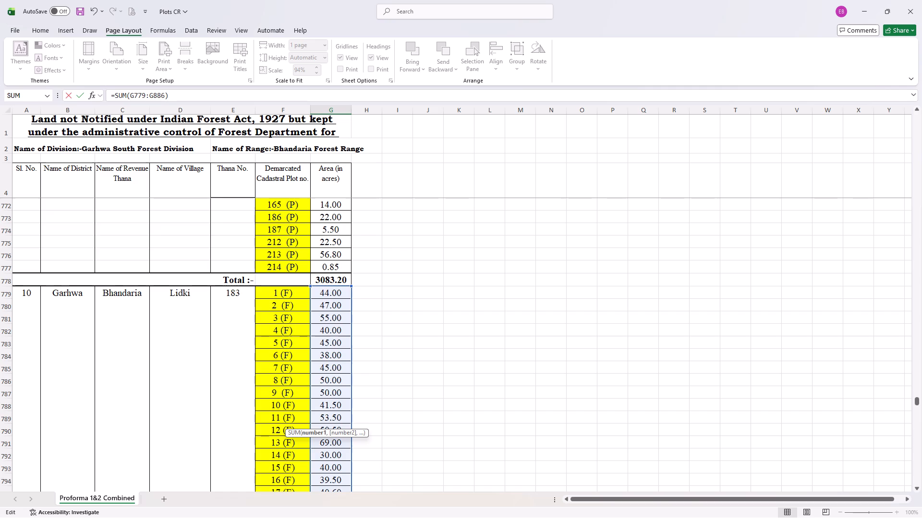
key("Return")
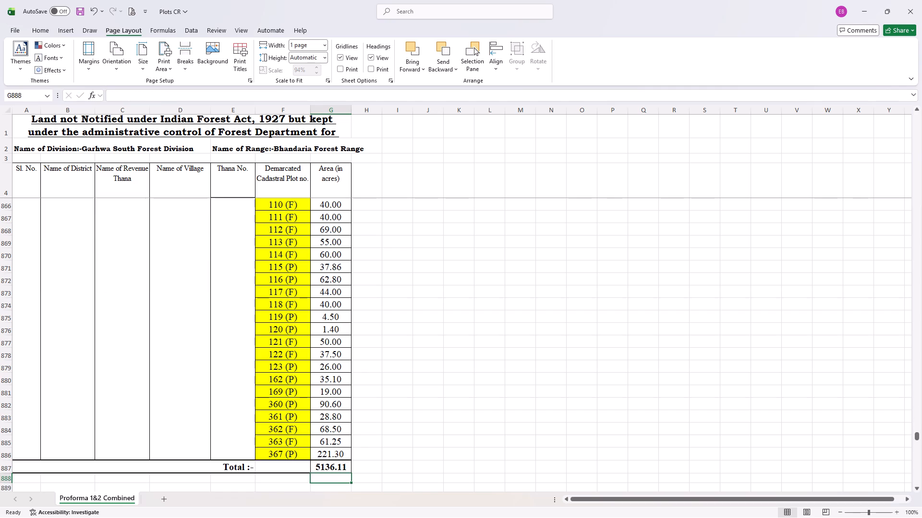
Examine Lidki's plot areas and check that its total formula's range starts at the village's first plot.
scroll(367, 316, "up", 8)
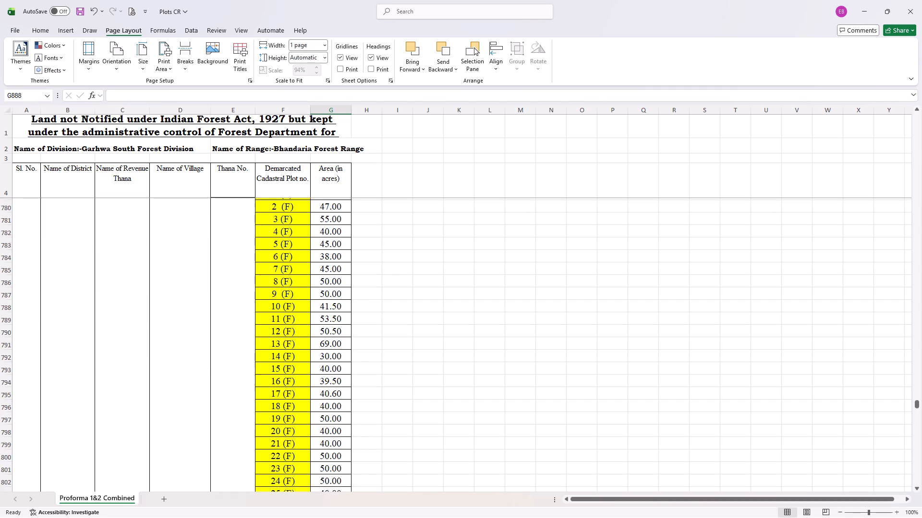
scroll(367, 316, "up", 2)
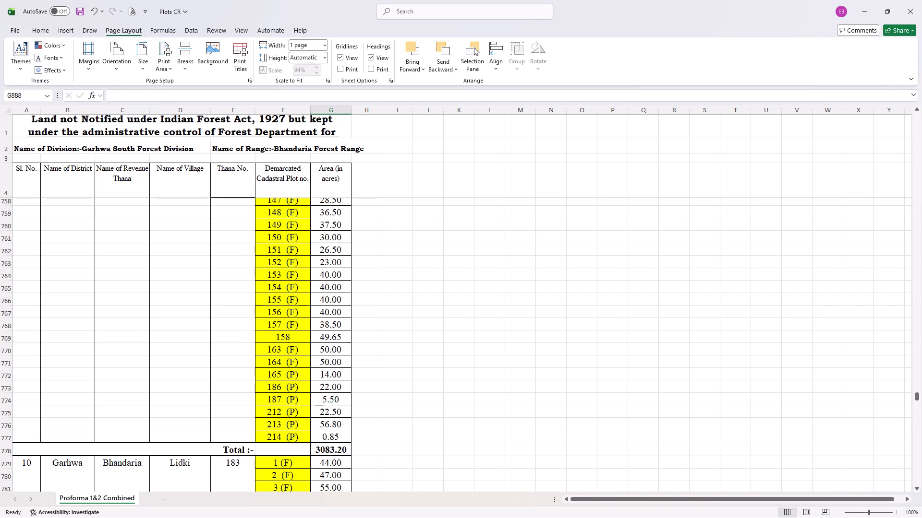
scroll(367, 316, "down", 8)
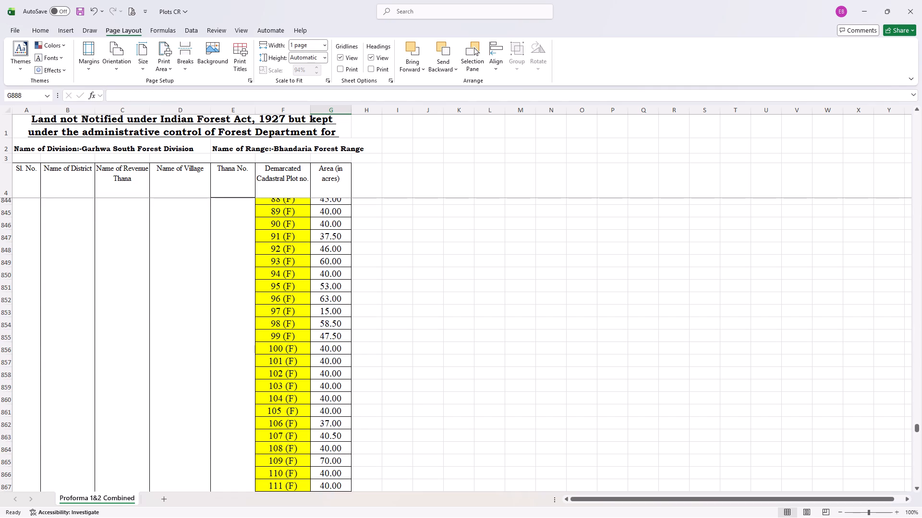
scroll(367, 316, "down", 3)
double_click(332, 332)
scroll(353, 332, "up", 4)
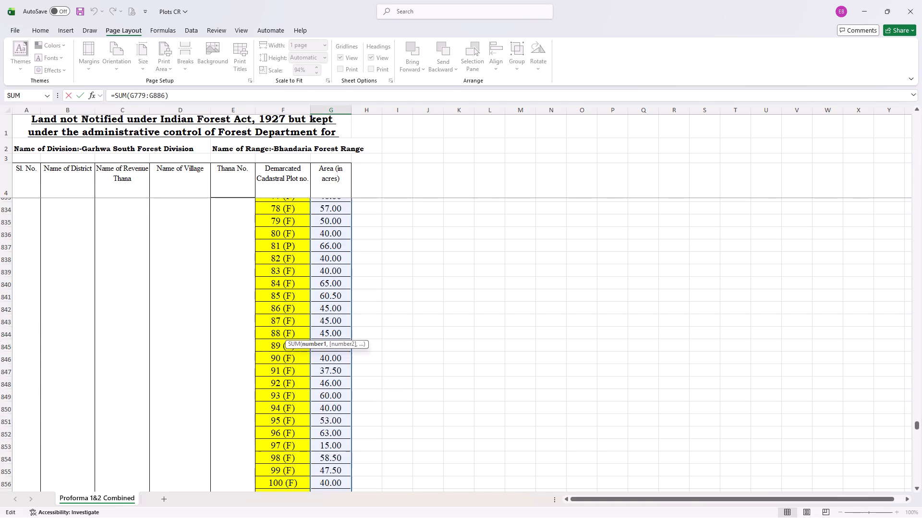
scroll(353, 332, "up", 9)
scroll(353, 332, "down", 2)
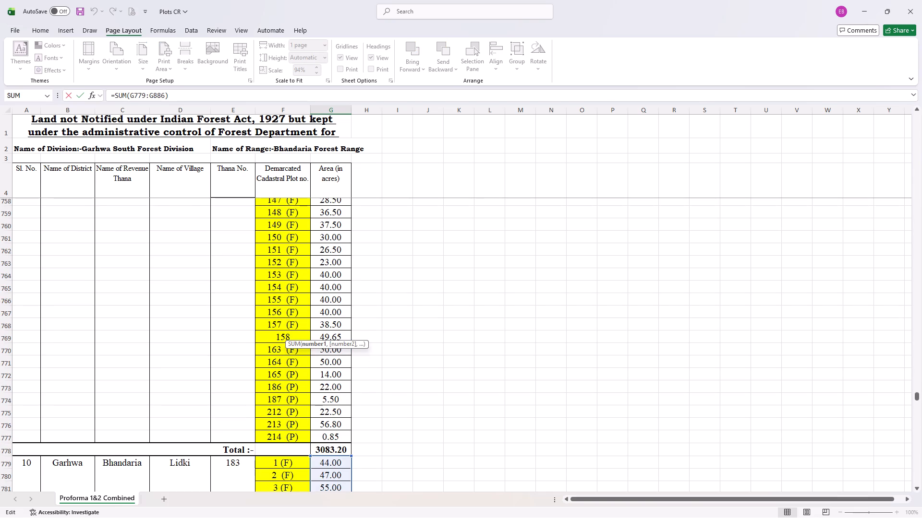
left_click(486, 300)
Save the Plots CR workbook.
left_click(81, 10)
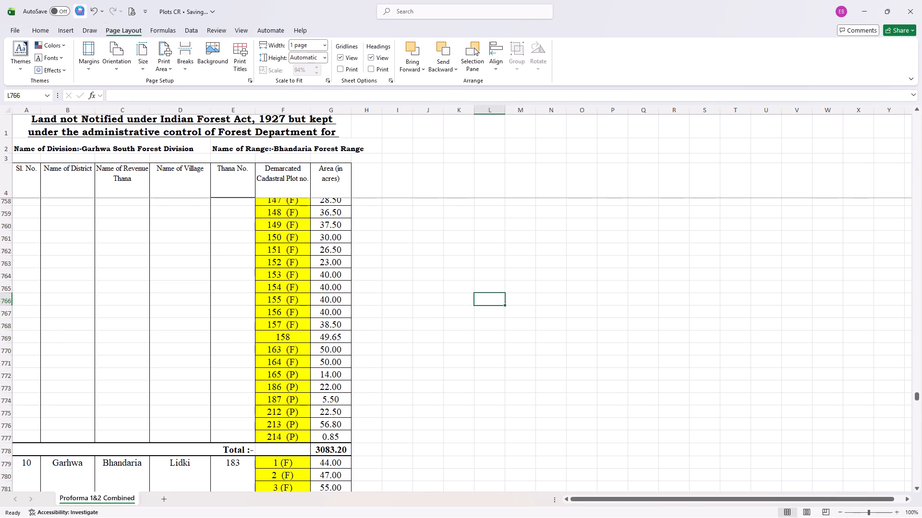